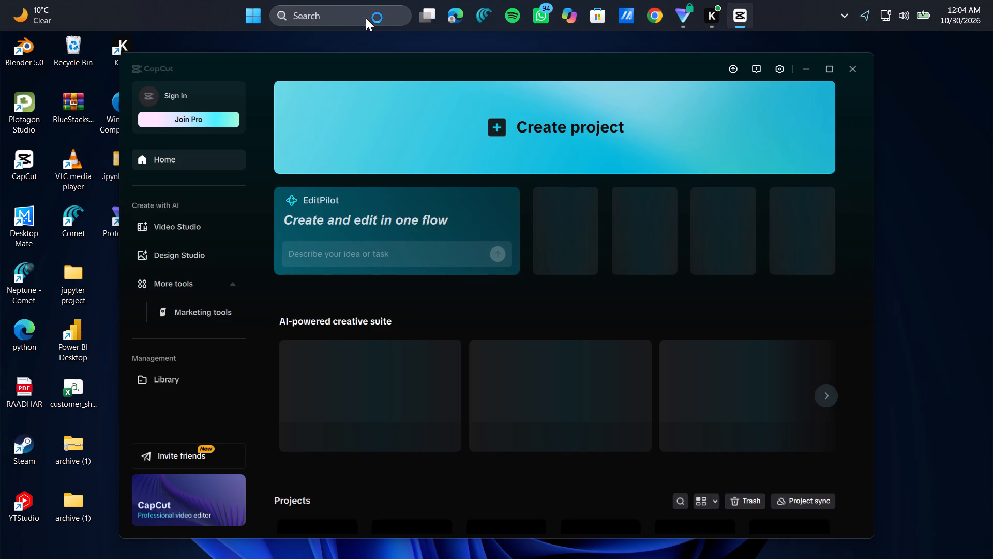
Dismiss the CapCut Pro free-trial offer to get back to the Projects list on the home page.
{"action": "scroll", "coordinate": [399, 257], "scroll_direction": "down", "scroll_amount": 3}
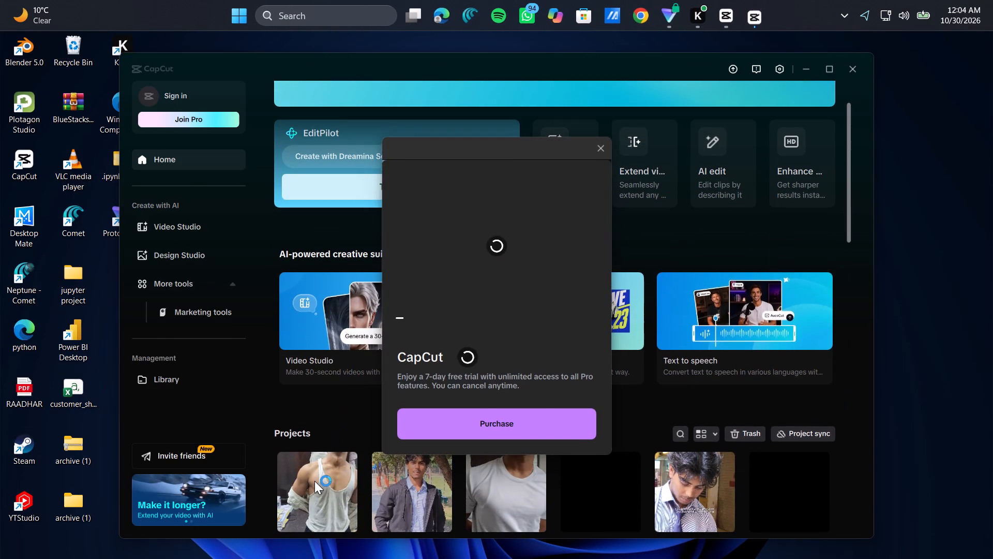
{"action": "left_click", "coordinate": [314, 481]}
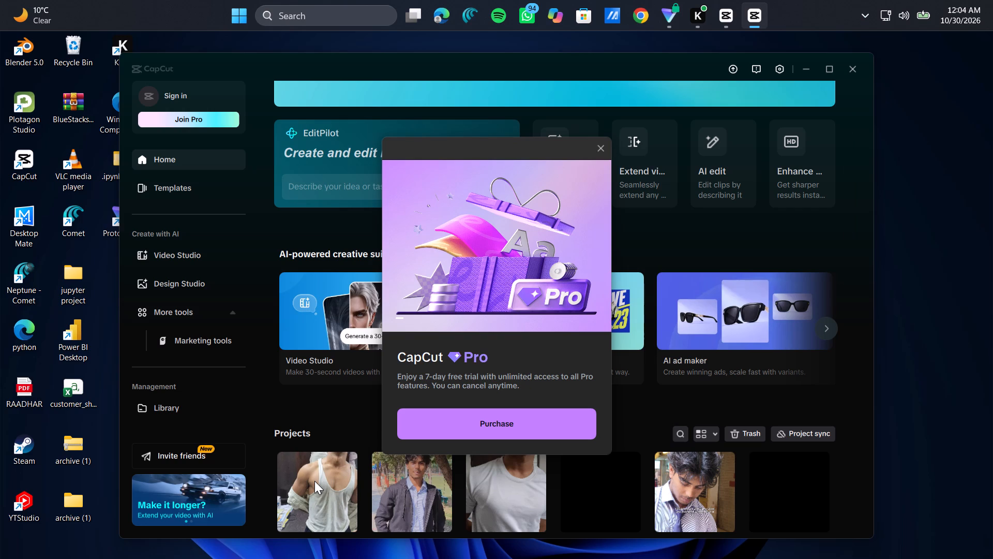
{"action": "left_click", "coordinate": [600, 143]}
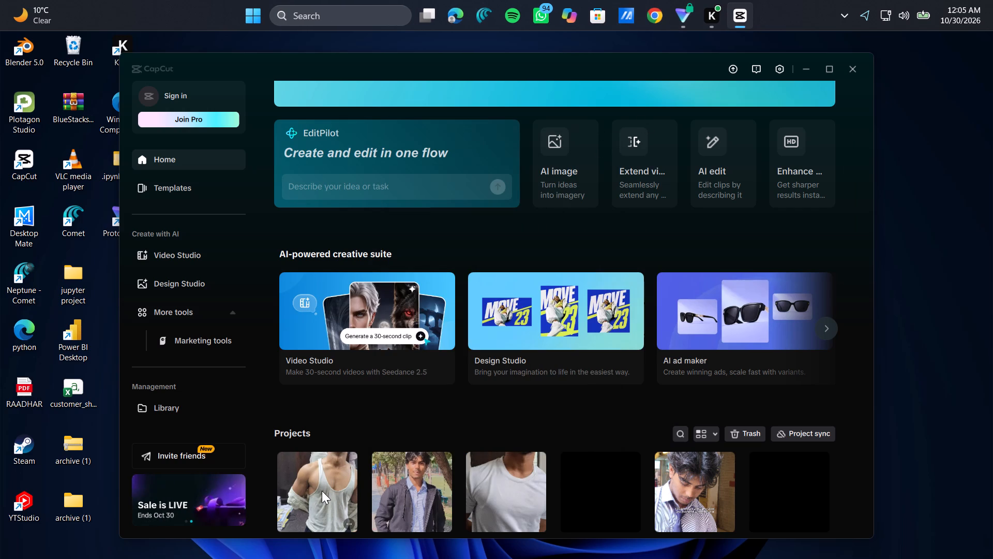
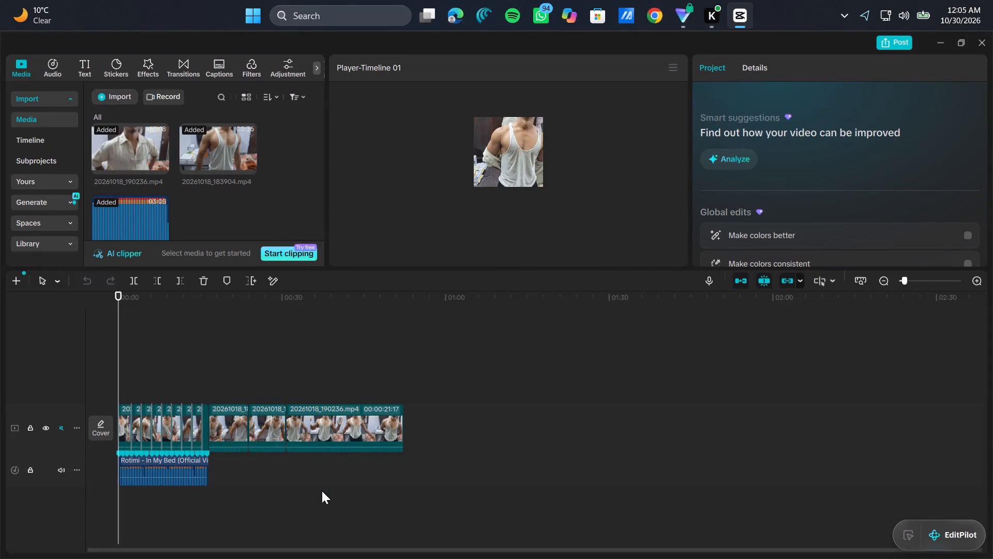
Split the 7:08-long 20261018_183904.mp4 clip on the video track at 00:00:18:09.
{"action": "scroll", "coordinate": [233, 449], "scroll_direction": "up", "scroll_amount": 9, "text": "ctrl"}
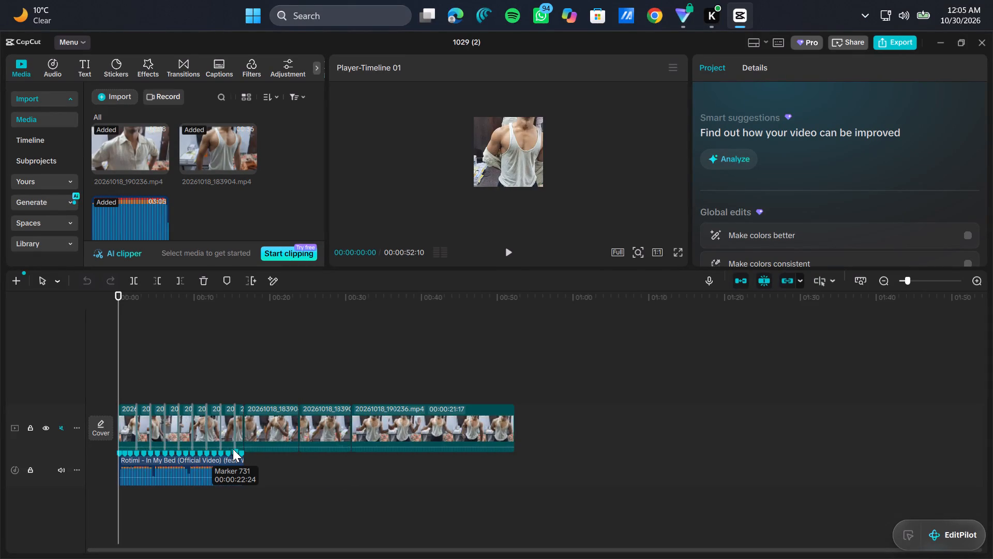
{"action": "scroll", "coordinate": [233, 449], "scroll_direction": "up", "scroll_amount": 10, "text": "ctrl"}
{"action": "scroll", "coordinate": [233, 449], "scroll_direction": "left", "scroll_amount": 2}
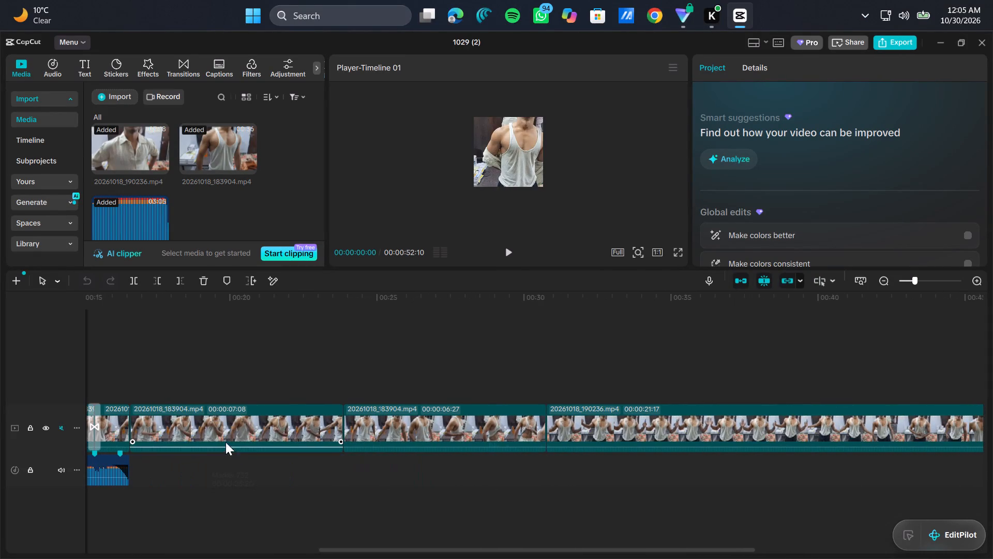
{"action": "left_click", "coordinate": [139, 385]}
{"action": "left_click_drag", "start_coordinate": [139, 385], "coordinate": [121, 385]}
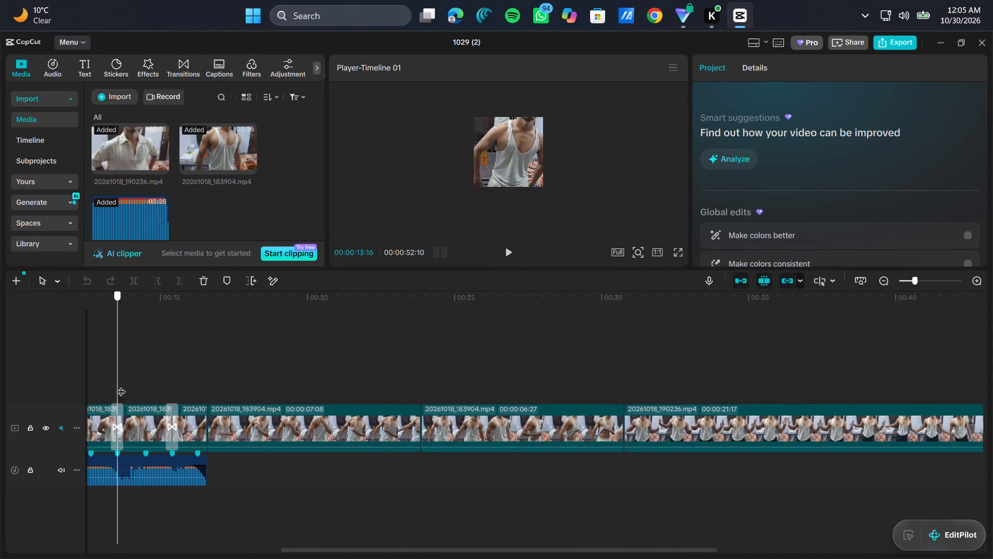
{"action": "left_click_drag", "start_coordinate": [121, 385], "coordinate": [356, 396]}
{"action": "left_click", "coordinate": [257, 366]}
{"action": "left_click_drag", "start_coordinate": [257, 366], "coordinate": [320, 382]}
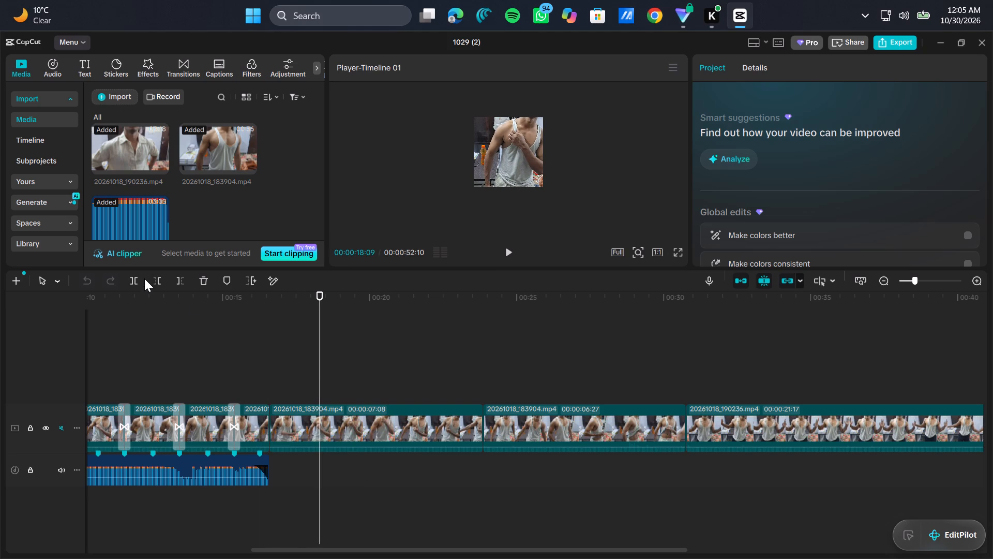
{"action": "left_click", "coordinate": [137, 279]}
Split the rest of that 20261018_183904.mp4 clip at 00:00:20:00 and 00:00:21:25.
{"action": "left_click_drag", "start_coordinate": [322, 375], "coordinate": [370, 380]}
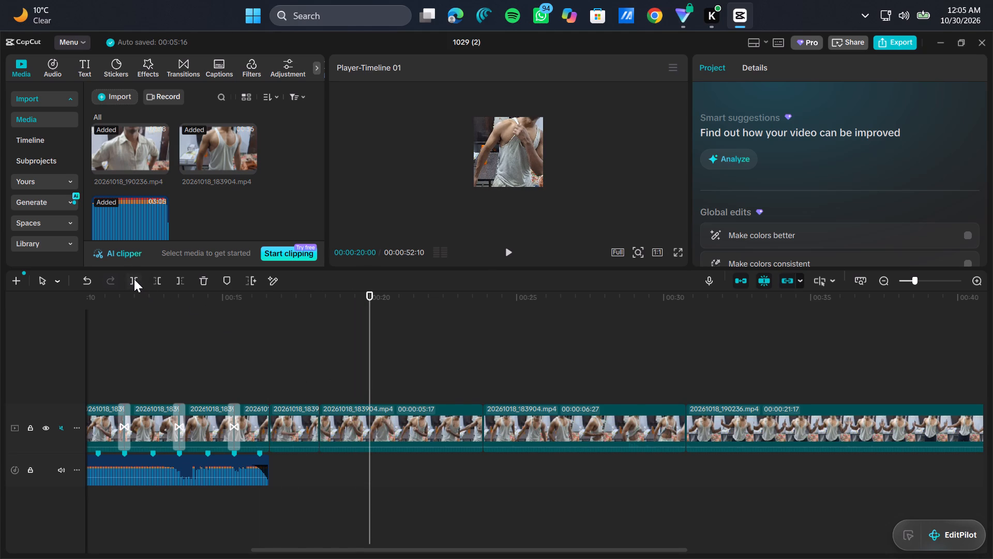
{"action": "left_click", "coordinate": [134, 279]}
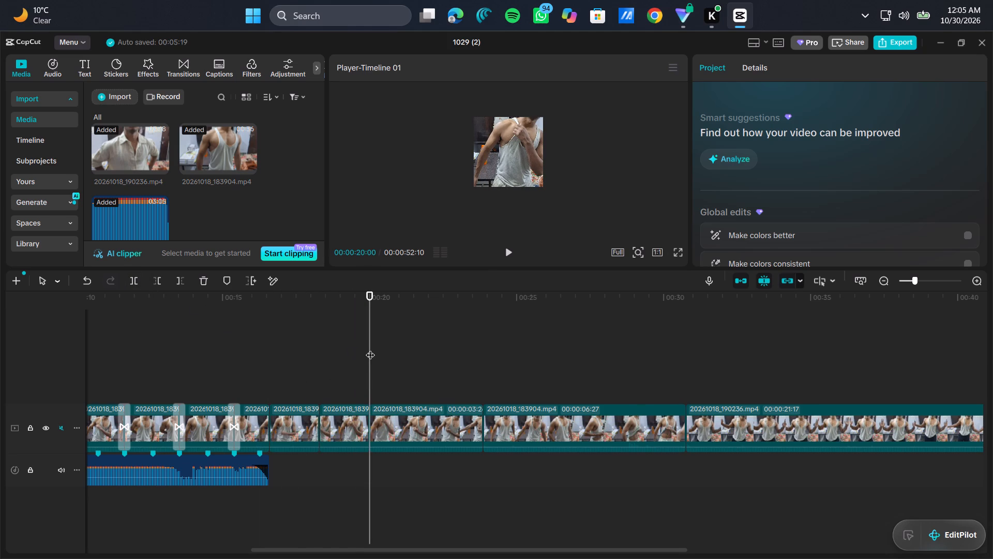
{"action": "left_click_drag", "start_coordinate": [370, 348], "coordinate": [426, 359]}
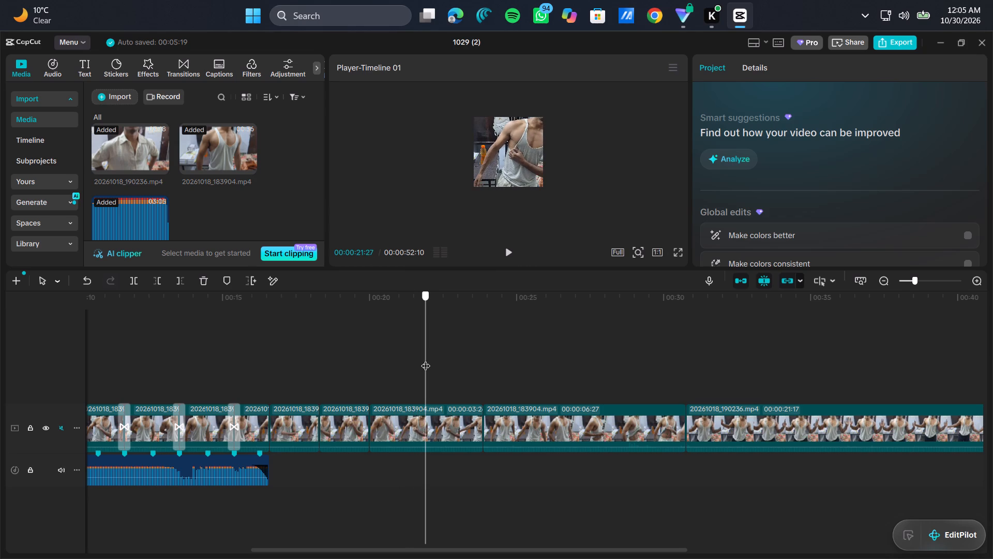
{"action": "left_click_drag", "start_coordinate": [426, 359], "coordinate": [424, 359]}
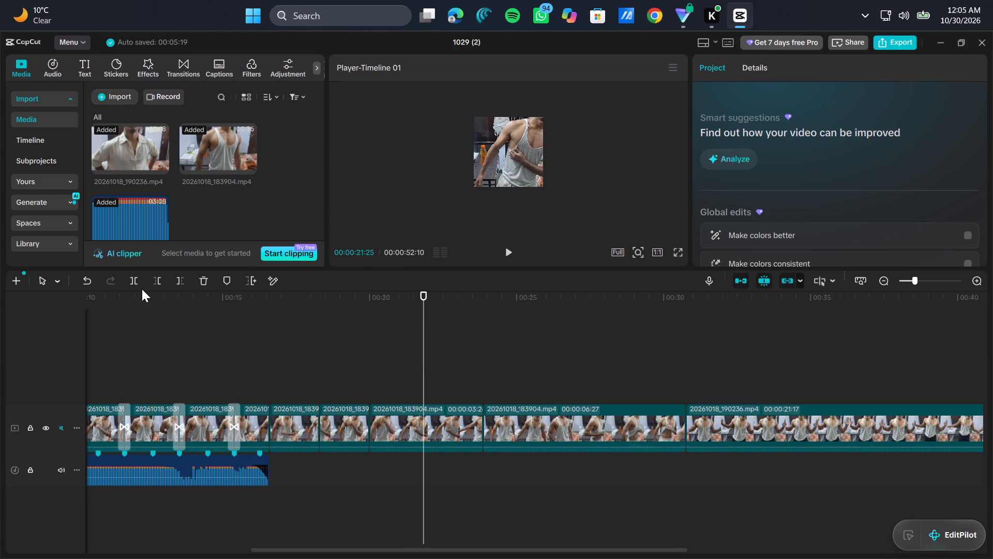
{"action": "left_click", "coordinate": [134, 281]}
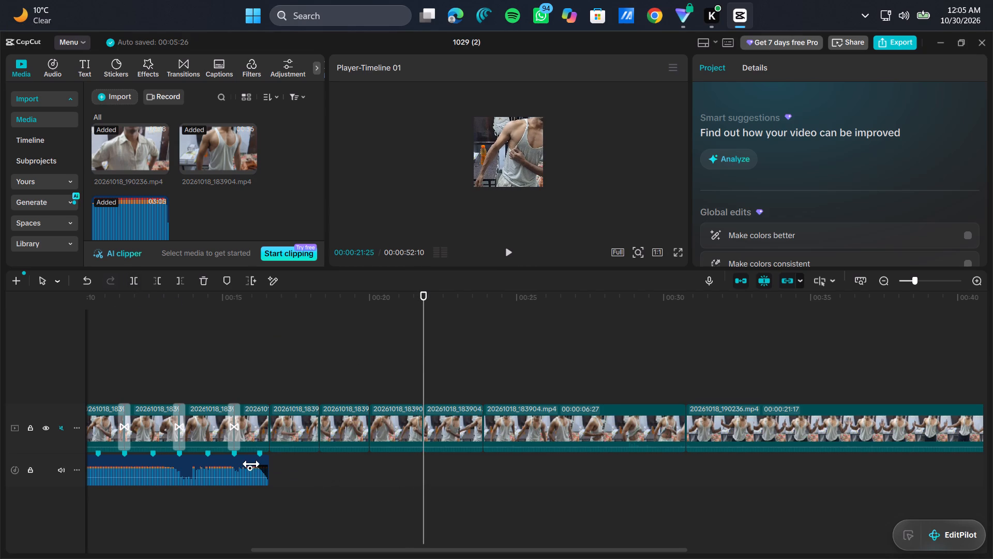
Extend the end of the Rotimi song clip on the audio track past the end of the video, to about 00:01:07:20.
{"action": "left_click", "coordinate": [251, 464]}
{"action": "left_click_drag", "start_coordinate": [269, 469], "coordinate": [269, 469]}
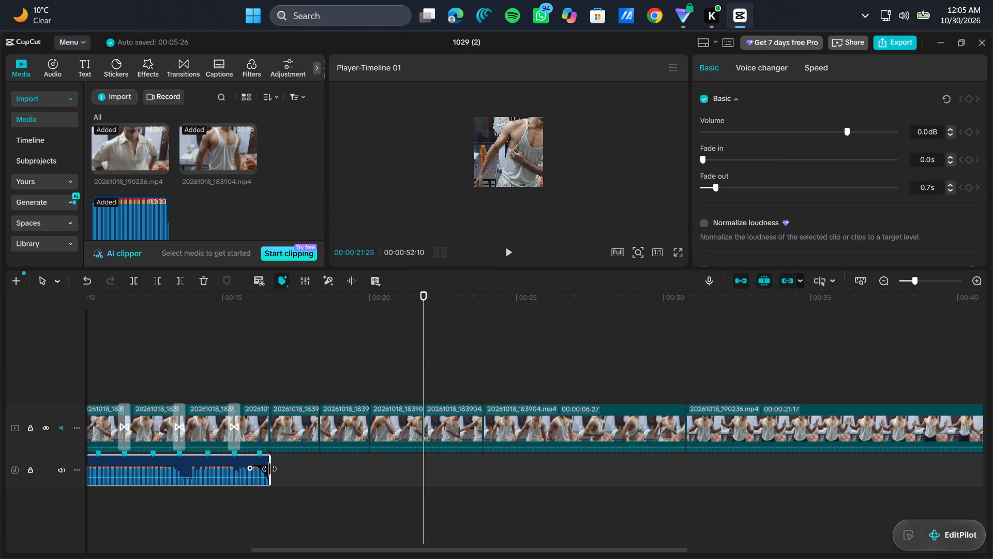
{"action": "left_click_drag", "start_coordinate": [269, 469], "coordinate": [992, 476]}
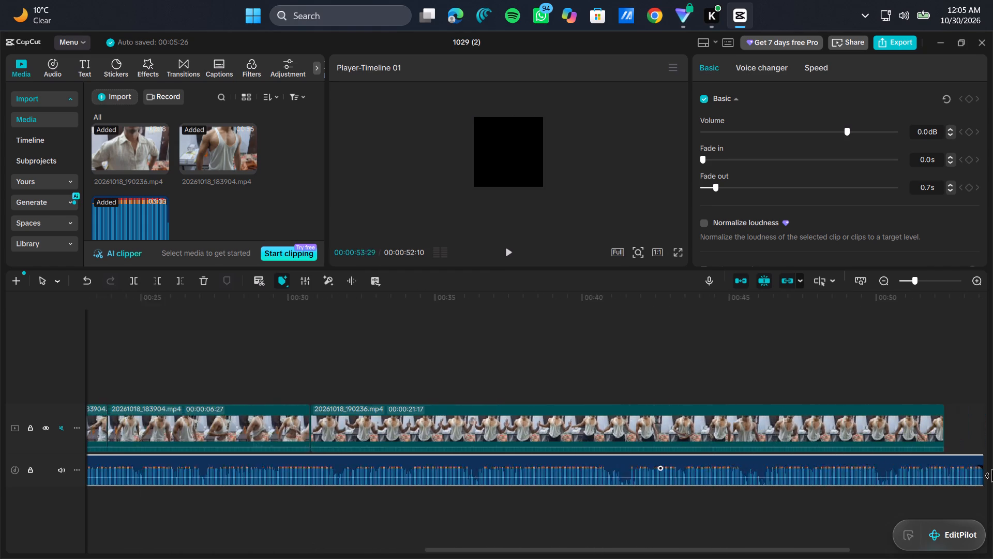
{"action": "left_click_drag", "start_coordinate": [992, 476], "coordinate": [992, 474]}
Split the 6:27-long 20261018_183904.mp4 clip at 00:00:25:18, 00:00:27:09 and 00:00:29:00.
{"action": "scroll", "coordinate": [567, 426], "scroll_direction": "right", "scroll_amount": 7}
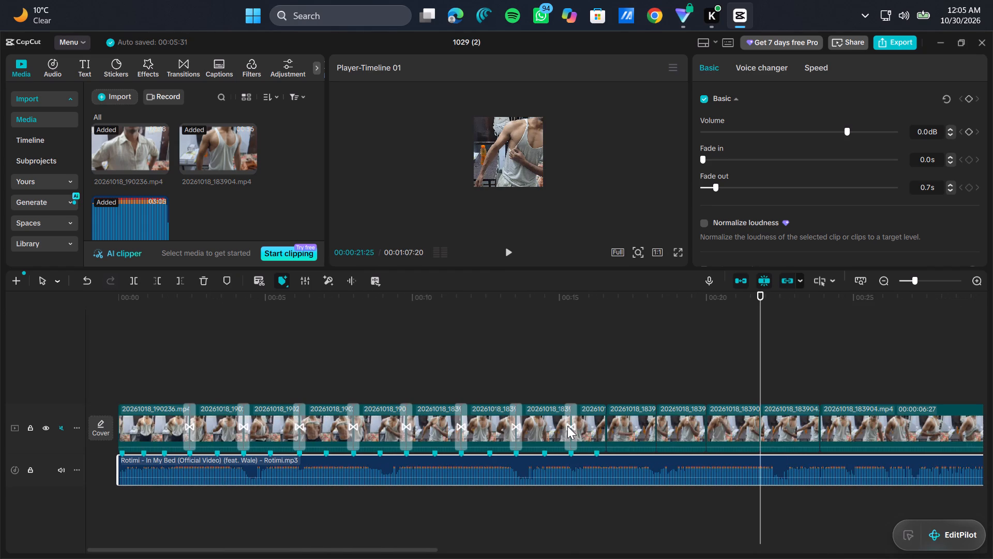
{"action": "scroll", "coordinate": [567, 426], "scroll_direction": "right", "scroll_amount": 1}
{"action": "scroll", "coordinate": [796, 426], "scroll_direction": "left", "scroll_amount": 1}
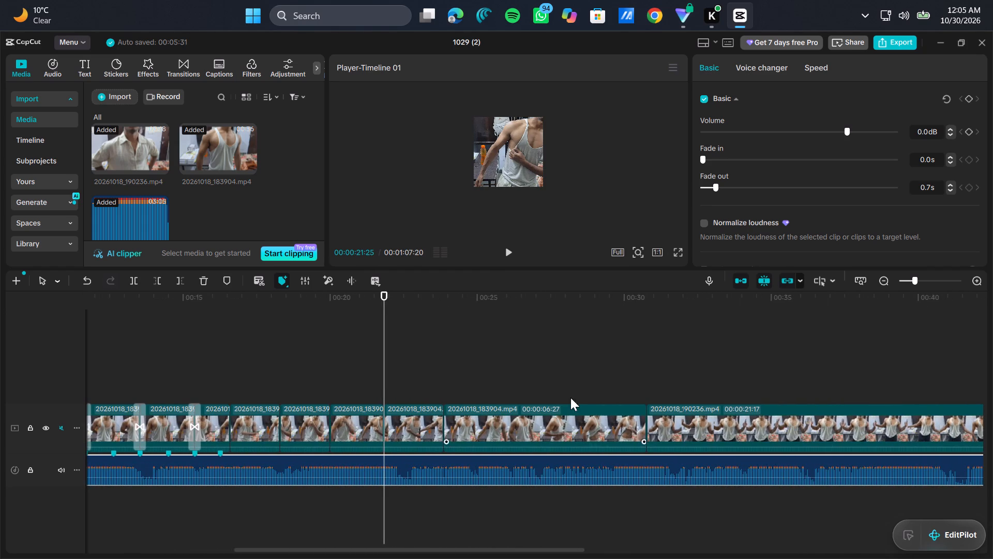
{"action": "left_click", "coordinate": [495, 374]}
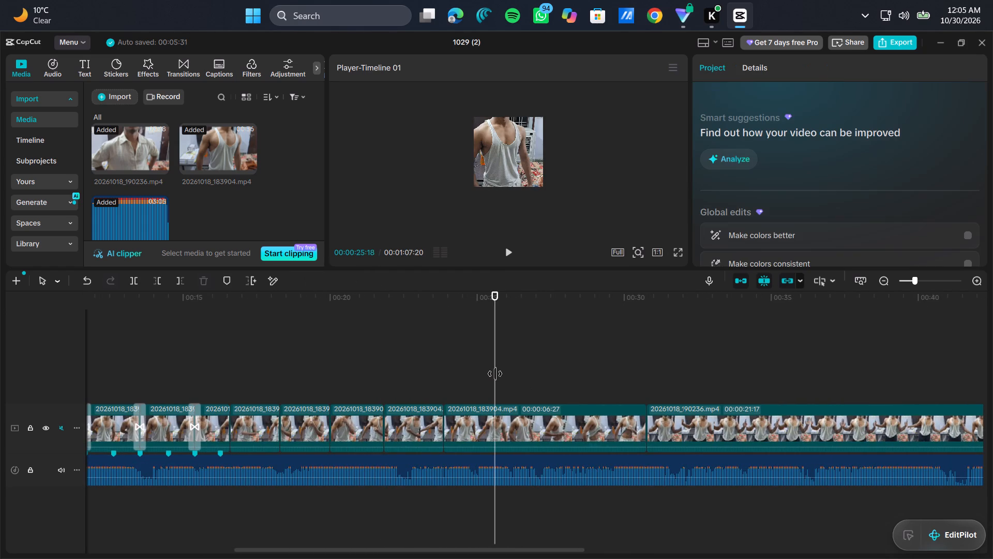
{"action": "left_click", "coordinate": [136, 279]}
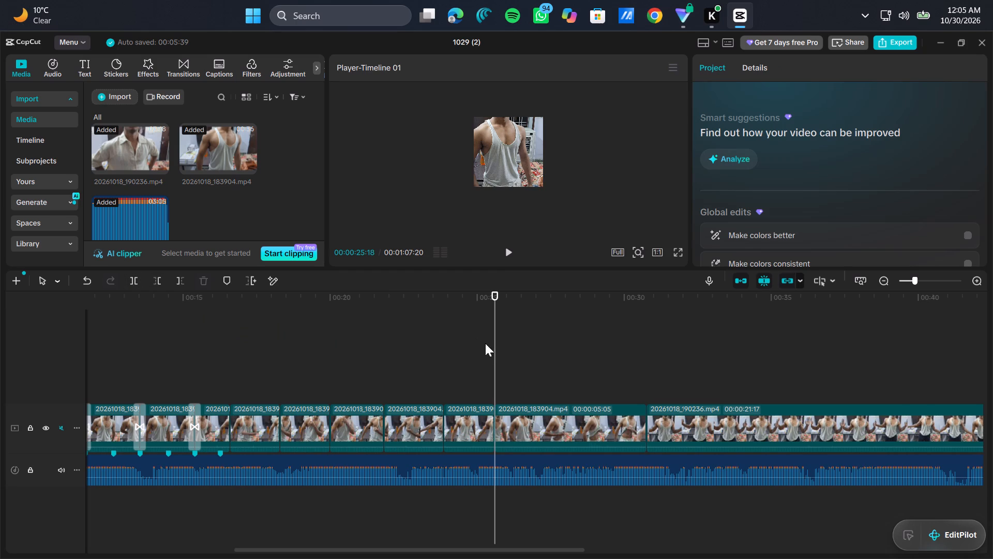
{"action": "left_click_drag", "start_coordinate": [495, 347], "coordinate": [538, 353]}
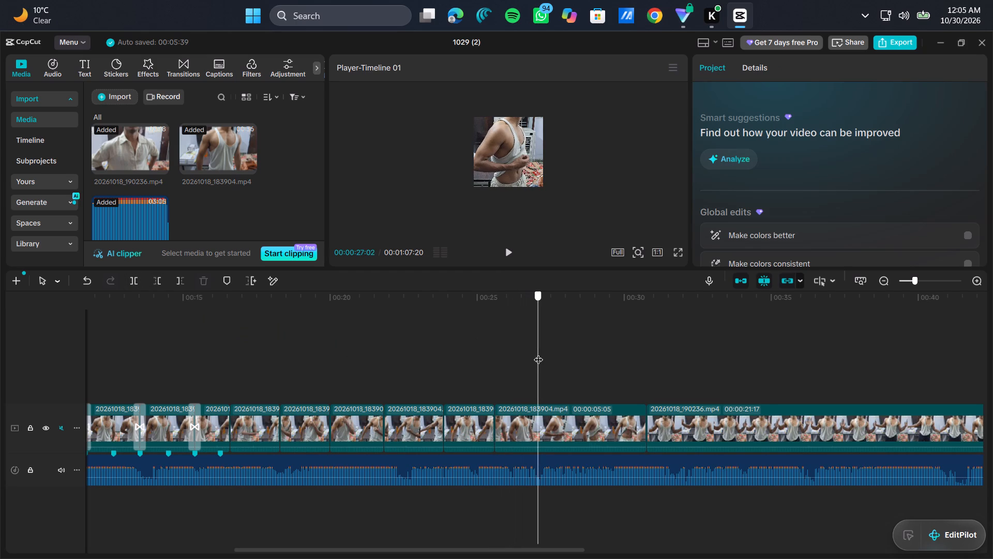
{"action": "left_click_drag", "start_coordinate": [538, 353], "coordinate": [545, 355]}
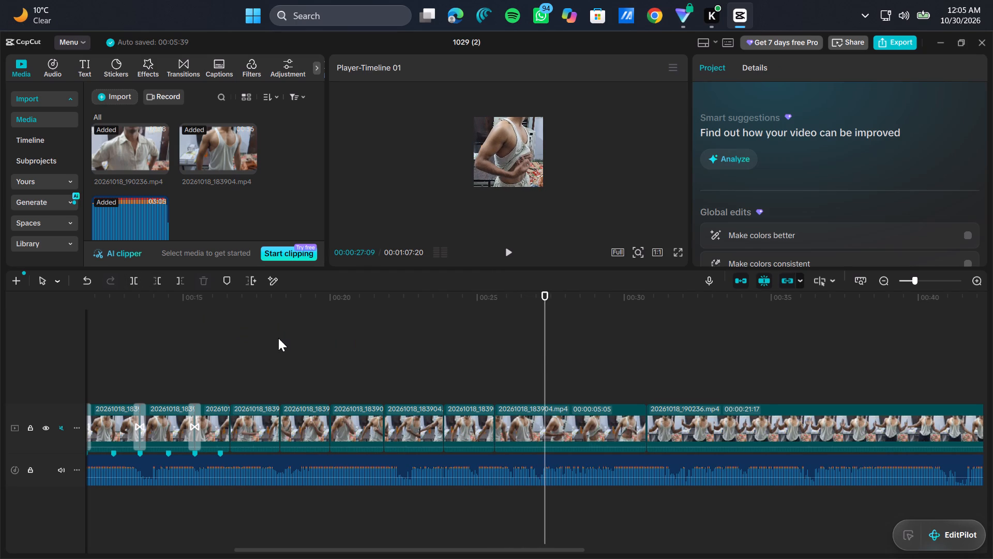
{"action": "left_click", "coordinate": [140, 276]}
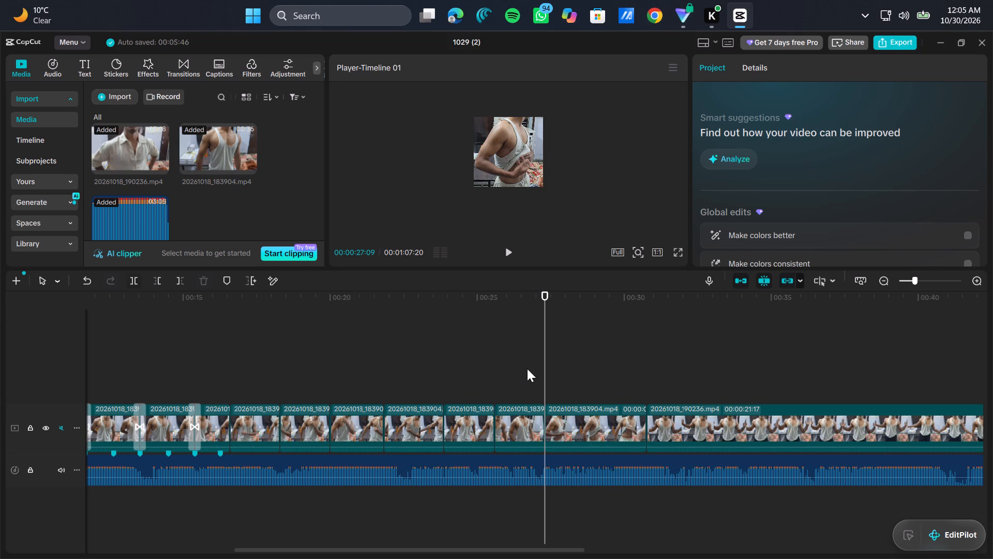
{"action": "left_click_drag", "start_coordinate": [545, 359], "coordinate": [592, 360]}
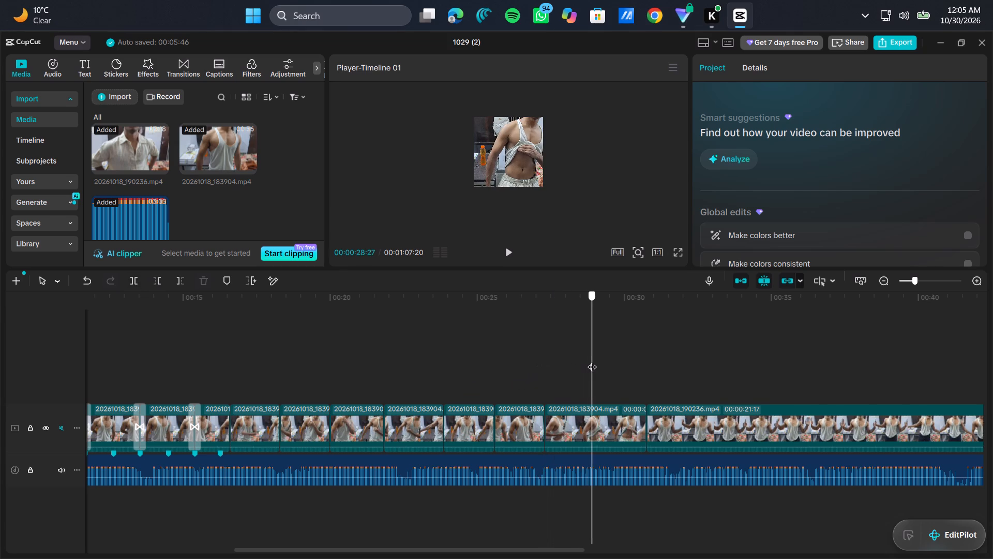
{"action": "left_click_drag", "start_coordinate": [592, 360], "coordinate": [594, 364]}
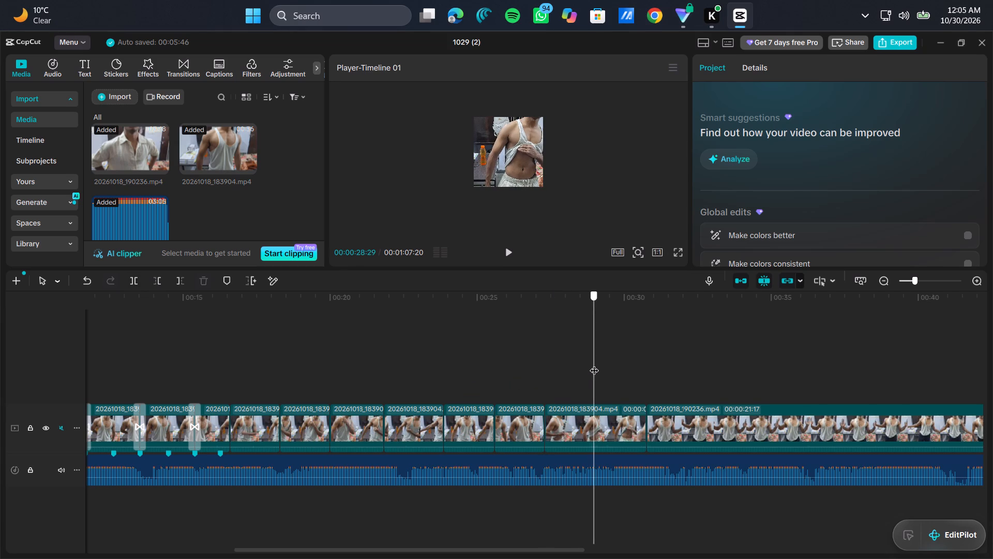
{"action": "left_click_drag", "start_coordinate": [594, 364], "coordinate": [595, 364]}
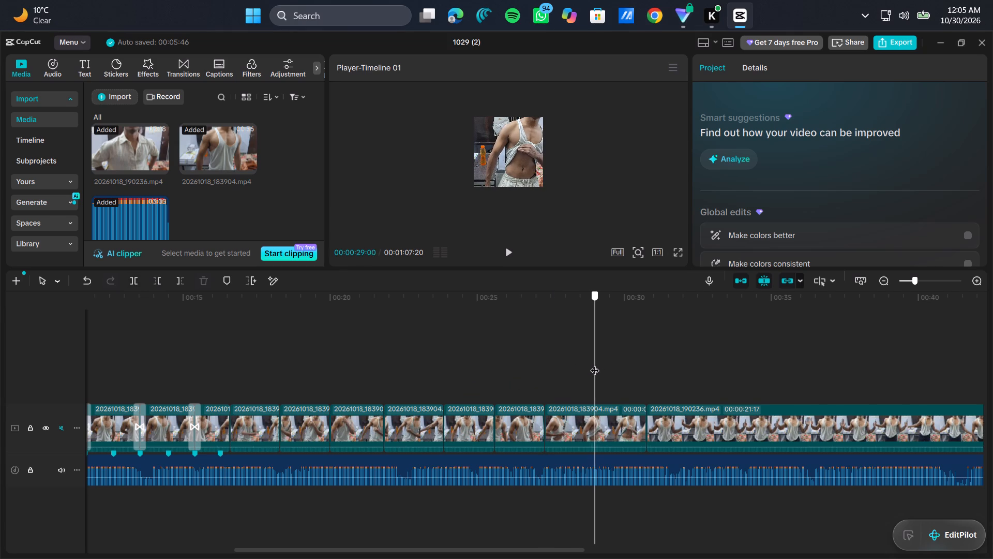
{"action": "left_click", "coordinate": [132, 281]}
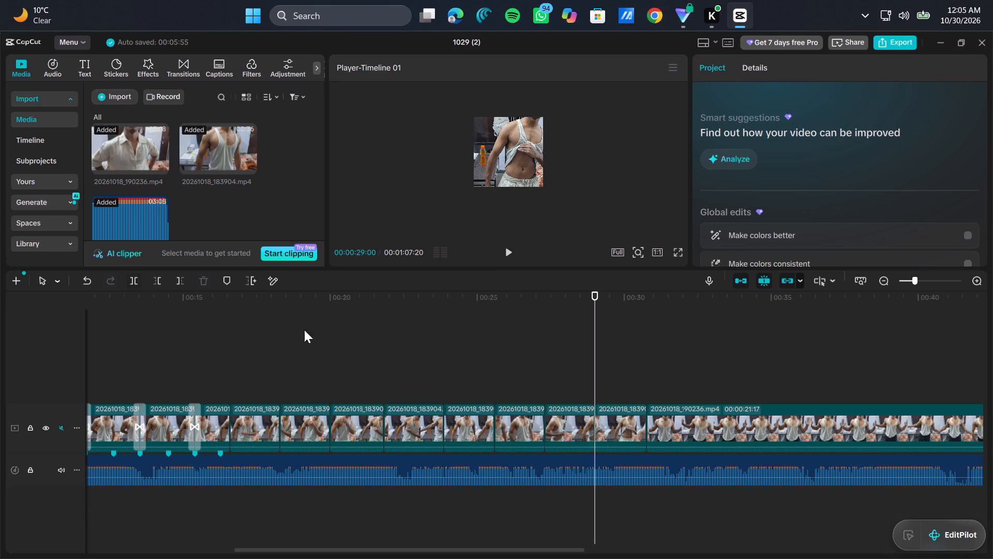
Split the 21:17-long 20261018_190236.mp4 clip at 00:00:32:16 and 00:00:34:08.
{"action": "scroll", "coordinate": [447, 413], "scroll_direction": "left", "scroll_amount": 2}
{"action": "scroll", "coordinate": [447, 413], "scroll_direction": "right", "scroll_amount": 1}
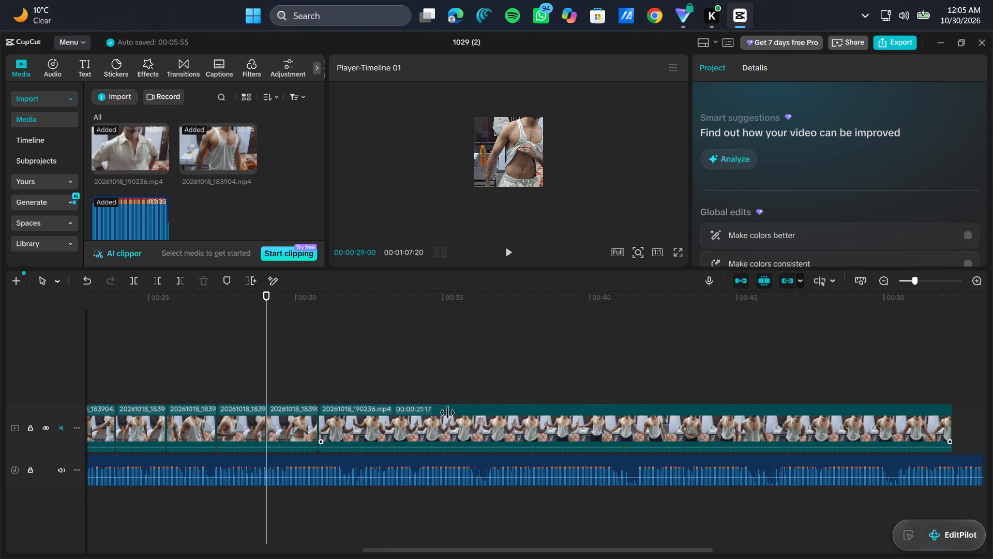
{"action": "left_click", "coordinate": [388, 369]}
{"action": "left_click_drag", "start_coordinate": [388, 369], "coordinate": [383, 369]}
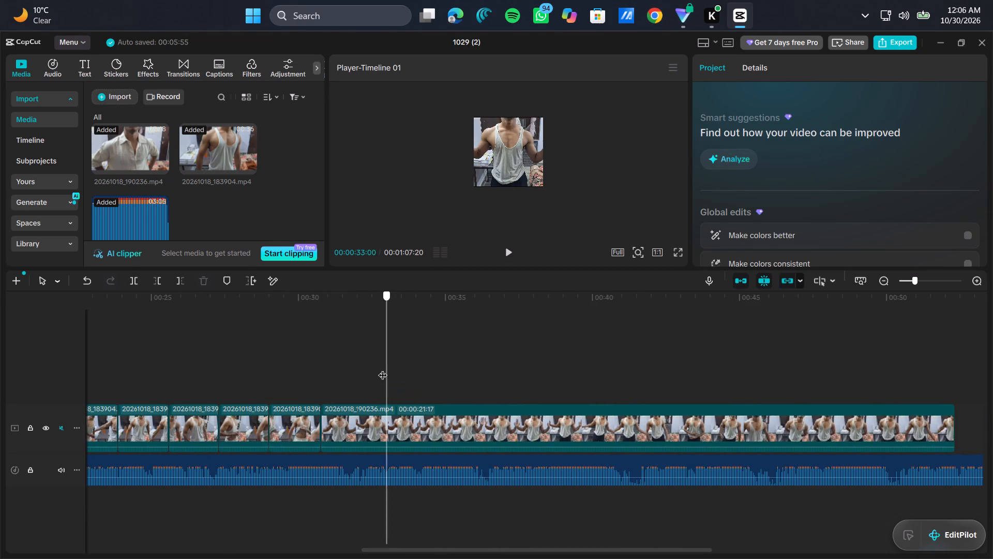
{"action": "left_click_drag", "start_coordinate": [383, 369], "coordinate": [372, 369]}
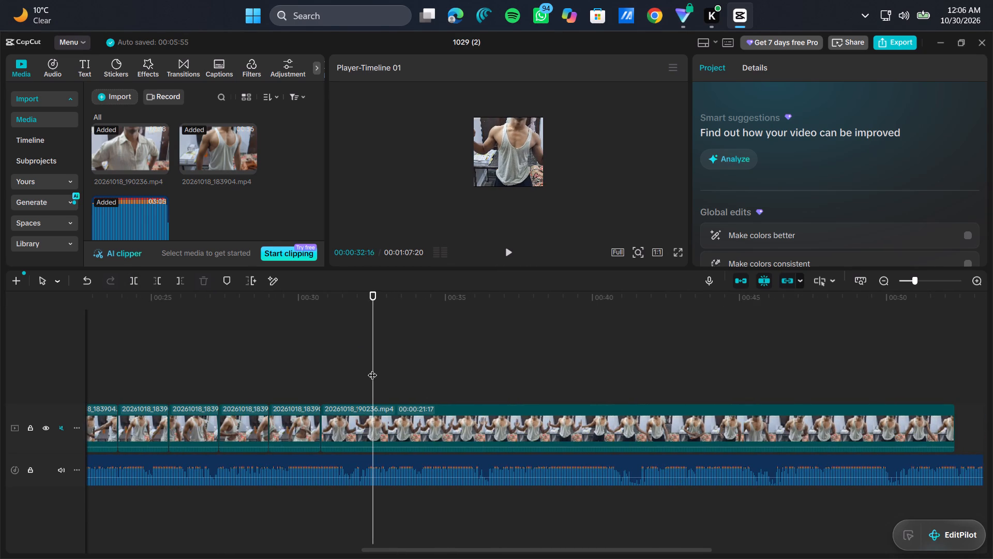
{"action": "left_click", "coordinate": [139, 280]}
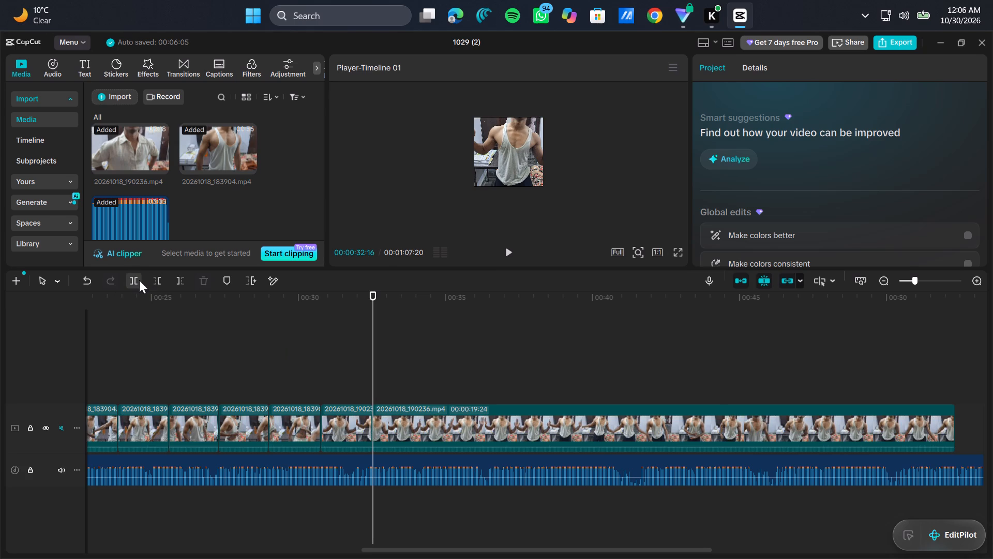
{"action": "left_click", "coordinate": [420, 374]}
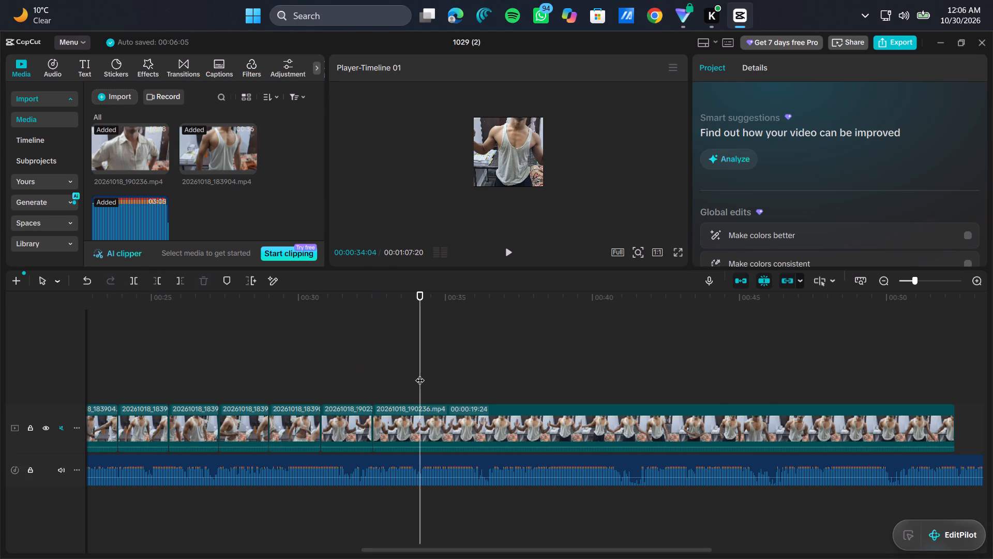
{"action": "left_click", "coordinate": [422, 366]}
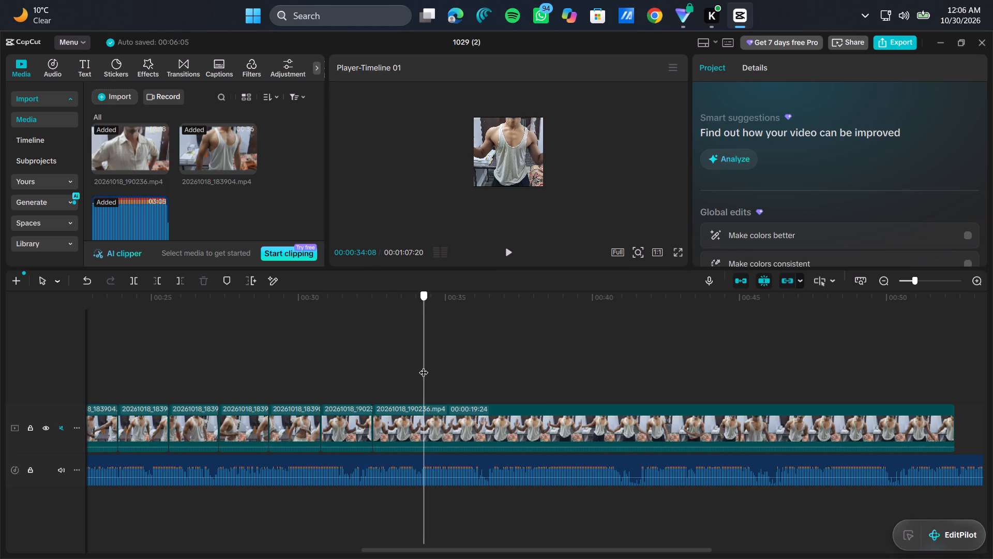
{"action": "left_click", "coordinate": [134, 274]}
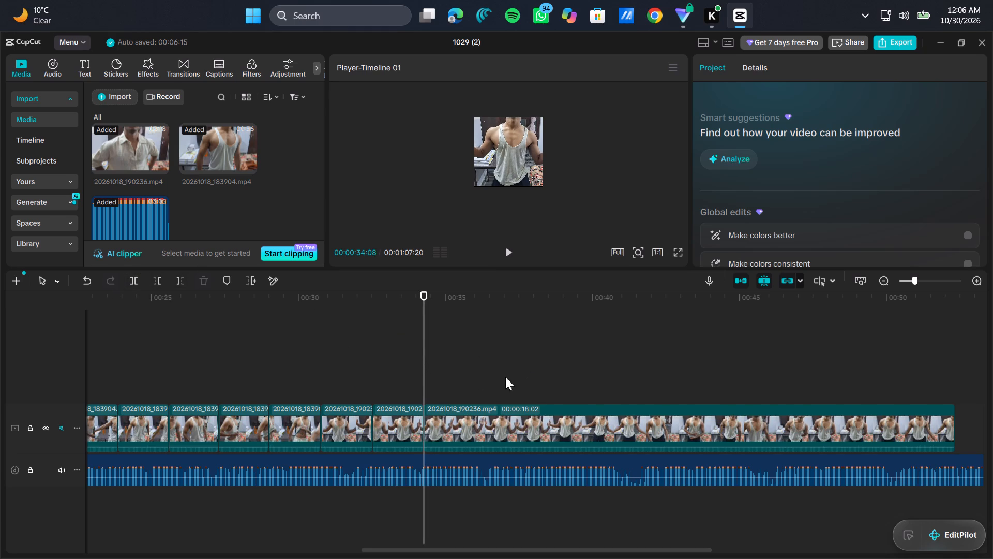
Split the remaining long 20261018_190236.mp4 clip at 00:00:36:00 and 00:00:37:24.
{"action": "left_click_drag", "start_coordinate": [424, 364], "coordinate": [470, 374]}
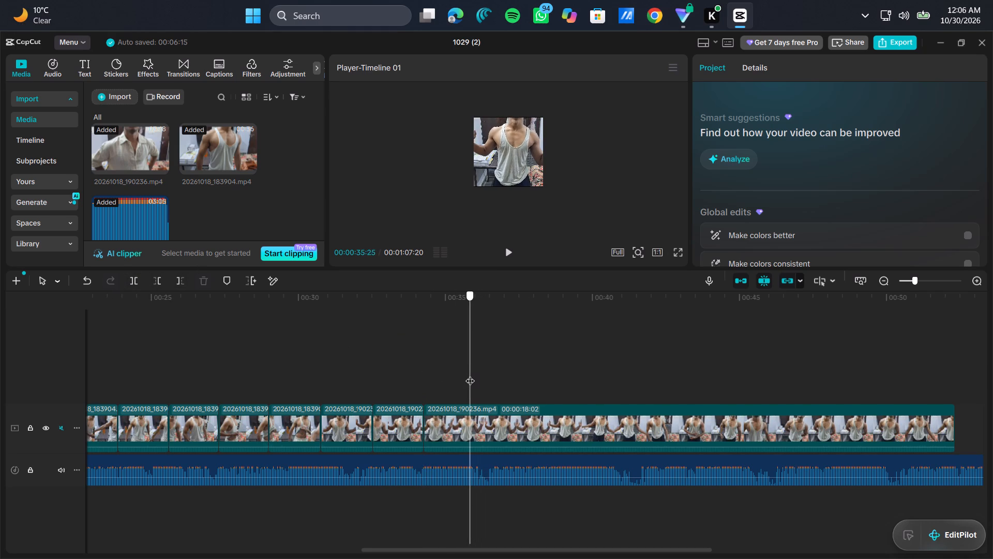
{"action": "left_click_drag", "start_coordinate": [470, 374], "coordinate": [475, 375]}
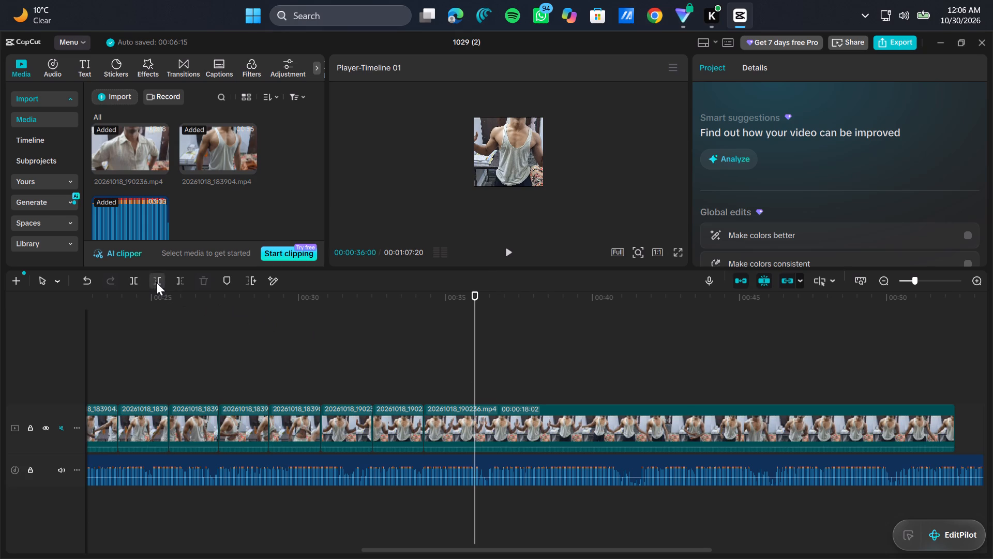
{"action": "left_click", "coordinate": [130, 278]}
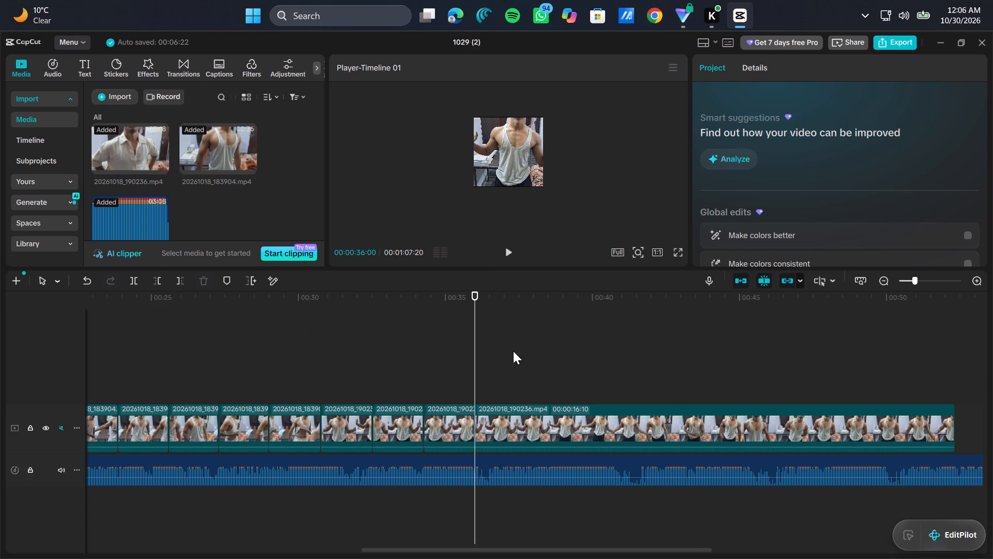
{"action": "left_click_drag", "start_coordinate": [475, 340], "coordinate": [526, 345]}
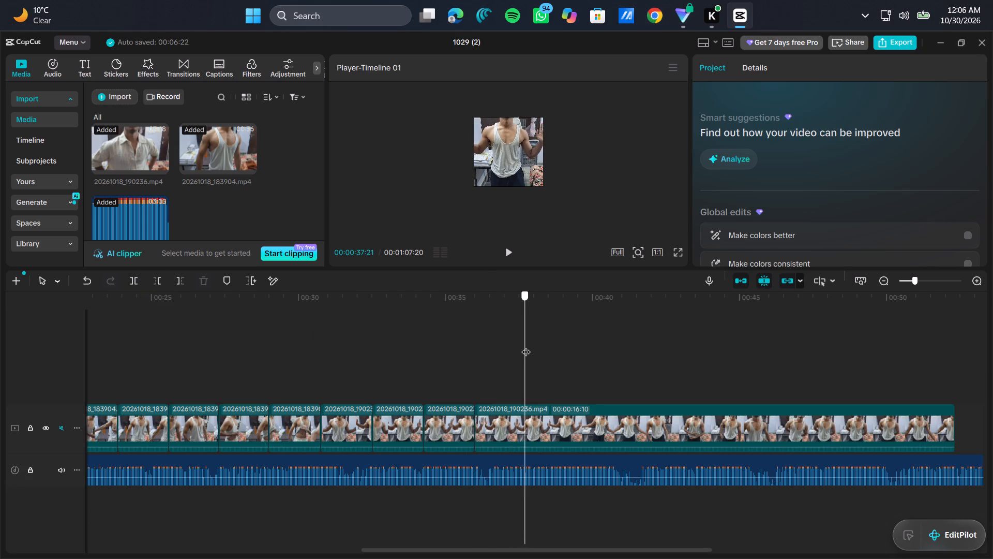
{"action": "left_click_drag", "start_coordinate": [526, 345], "coordinate": [528, 346]}
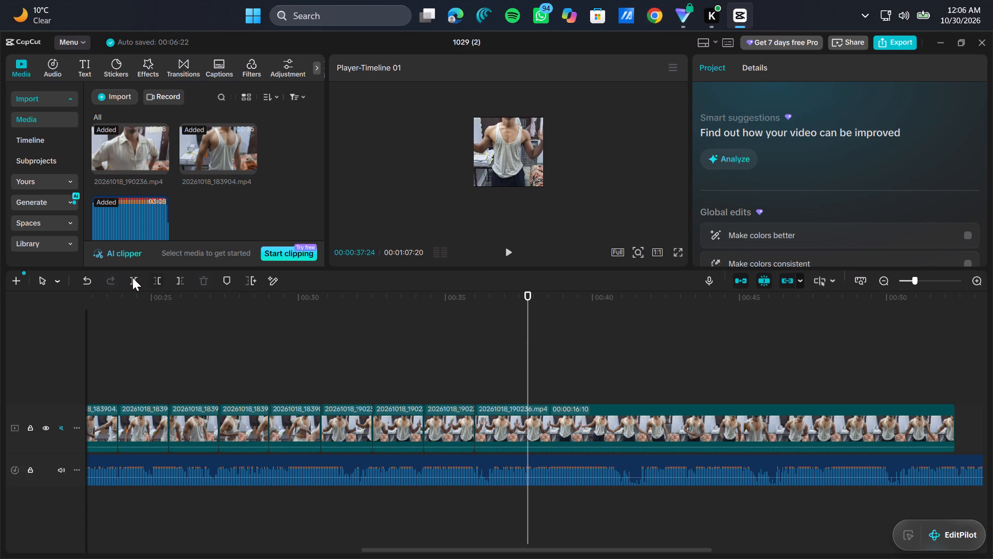
{"action": "left_click", "coordinate": [131, 278]}
{"action": "scroll", "coordinate": [383, 368], "scroll_direction": "left", "scroll_amount": 1}
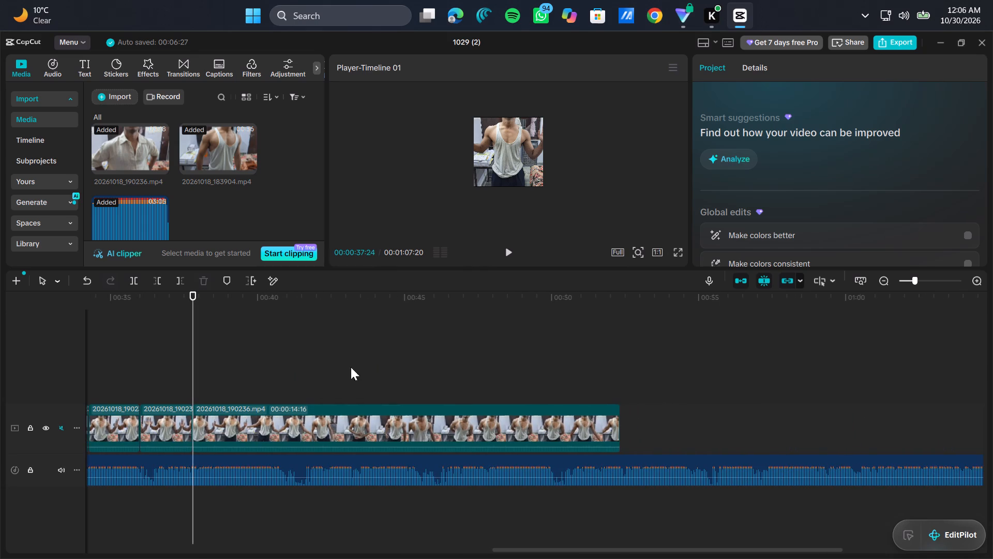
Split the remaining long 20261018_190236.mp4 clip at 00:00:39:16, 00:00:41:06 and 00:00:43:01.
{"action": "left_click_drag", "start_coordinate": [192, 365], "coordinate": [242, 369]}
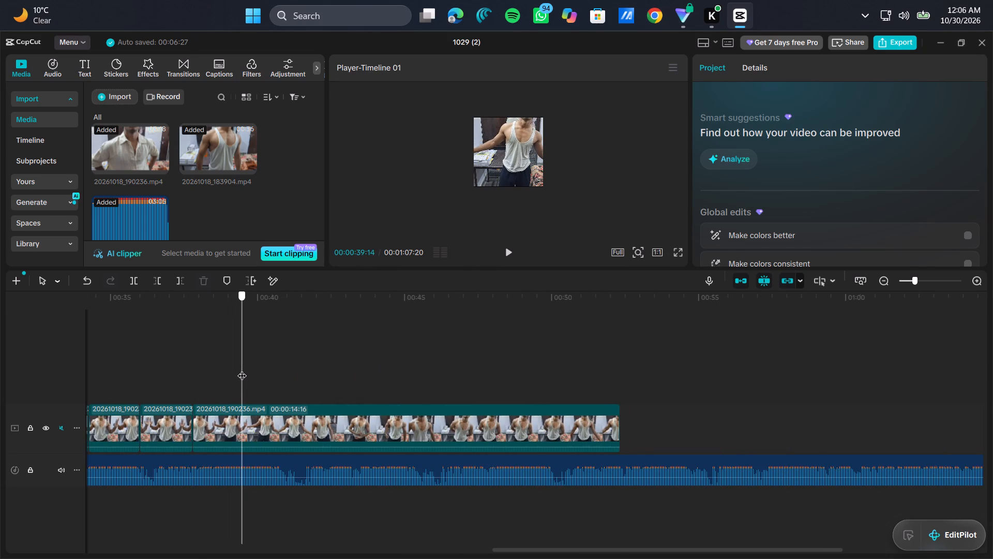
{"action": "left_click_drag", "start_coordinate": [242, 369], "coordinate": [244, 369]}
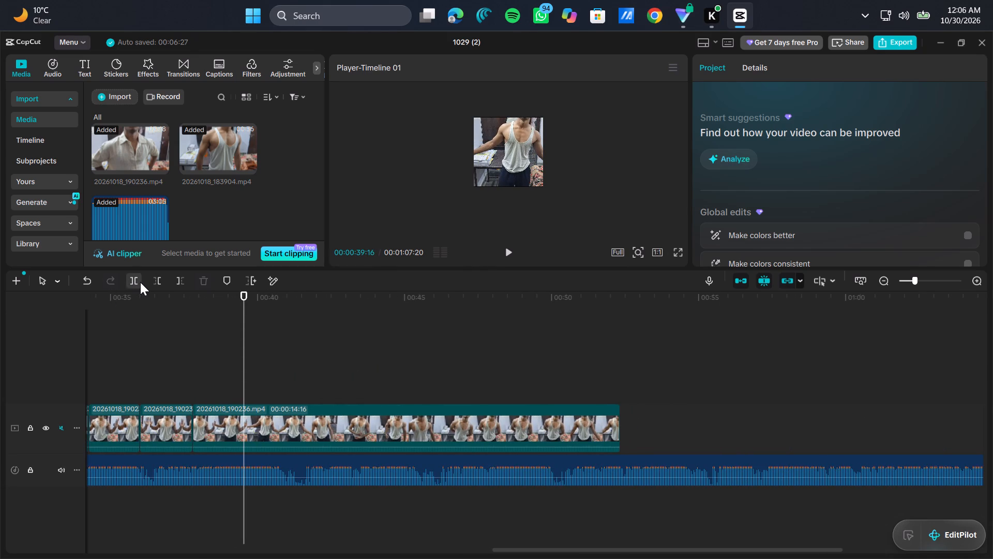
{"action": "left_click", "coordinate": [140, 282]}
{"action": "left_click_drag", "start_coordinate": [247, 369], "coordinate": [308, 386]}
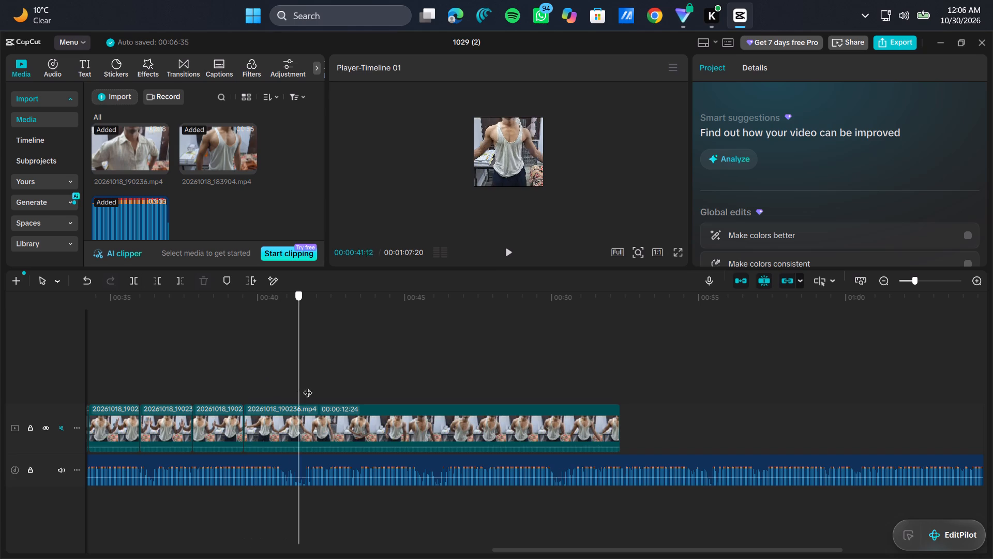
{"action": "left_click_drag", "start_coordinate": [308, 386], "coordinate": [293, 387]}
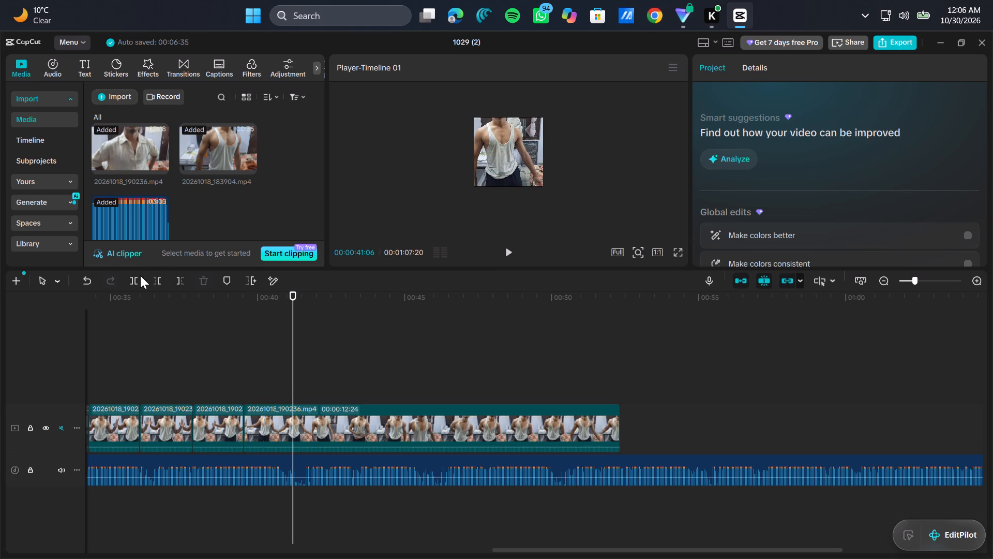
{"action": "left_click", "coordinate": [137, 277]}
{"action": "left_click_drag", "start_coordinate": [291, 340], "coordinate": [320, 348]}
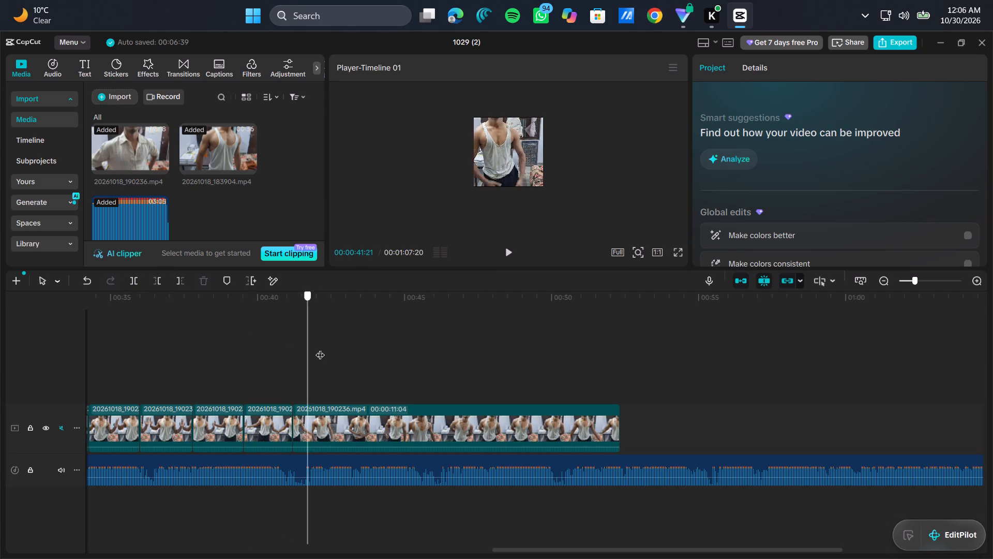
{"action": "left_click_drag", "start_coordinate": [320, 348], "coordinate": [347, 355]}
{"action": "left_click", "coordinate": [136, 281]}
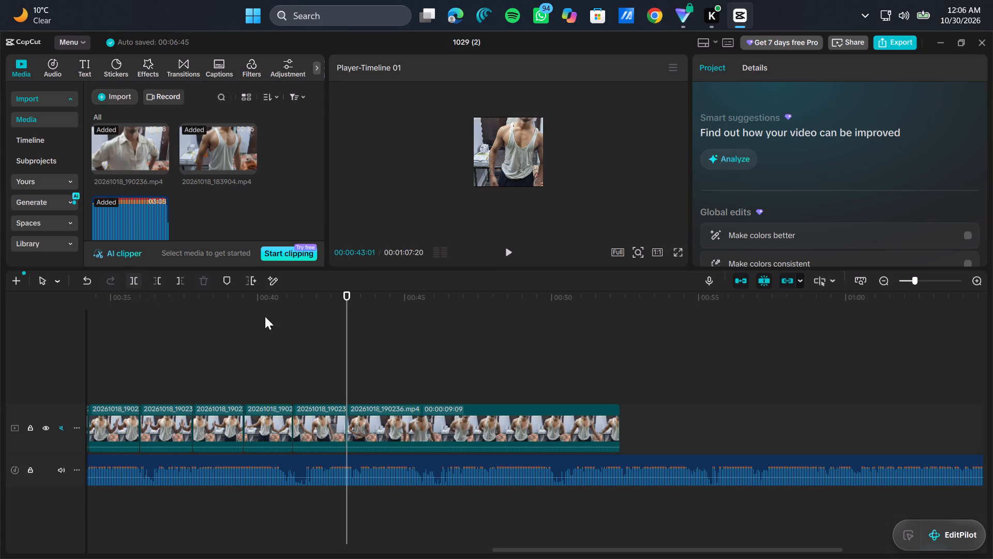
Split the rest of the 20261018_190236.mp4 clip at 00:00:44:21 and 00:00:46:13.
{"action": "left_click_drag", "start_coordinate": [344, 340], "coordinate": [383, 348]}
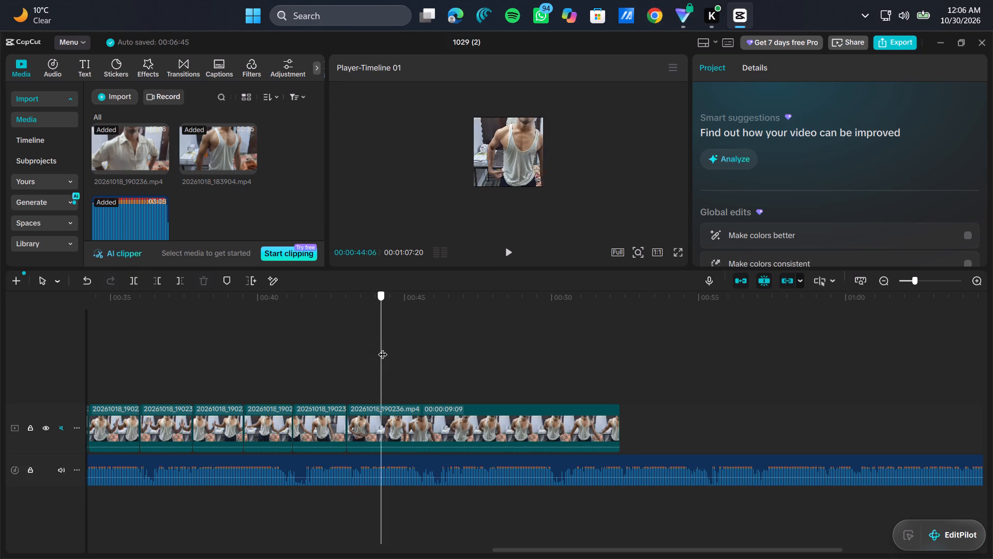
{"action": "left_click_drag", "start_coordinate": [383, 348], "coordinate": [400, 354]}
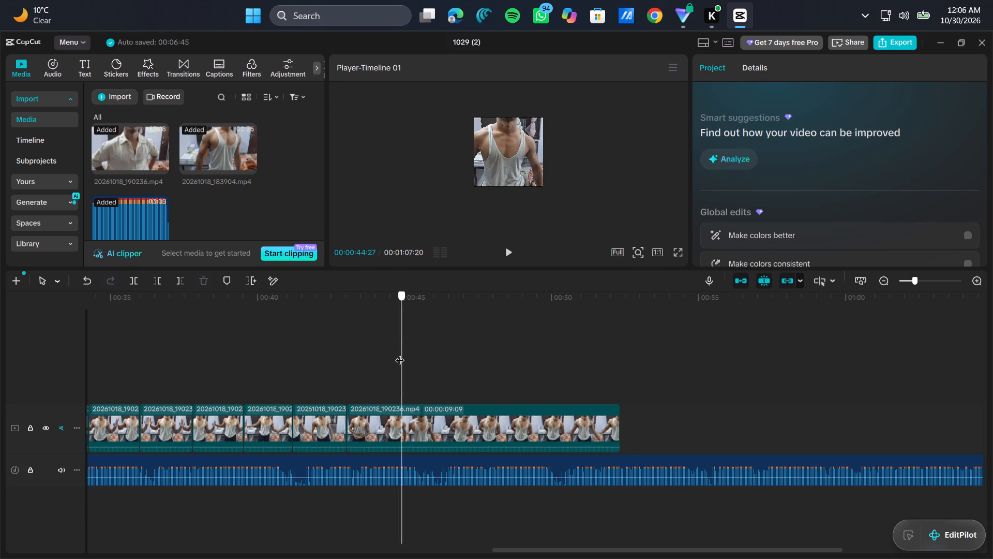
{"action": "left_click_drag", "start_coordinate": [400, 354], "coordinate": [396, 358]}
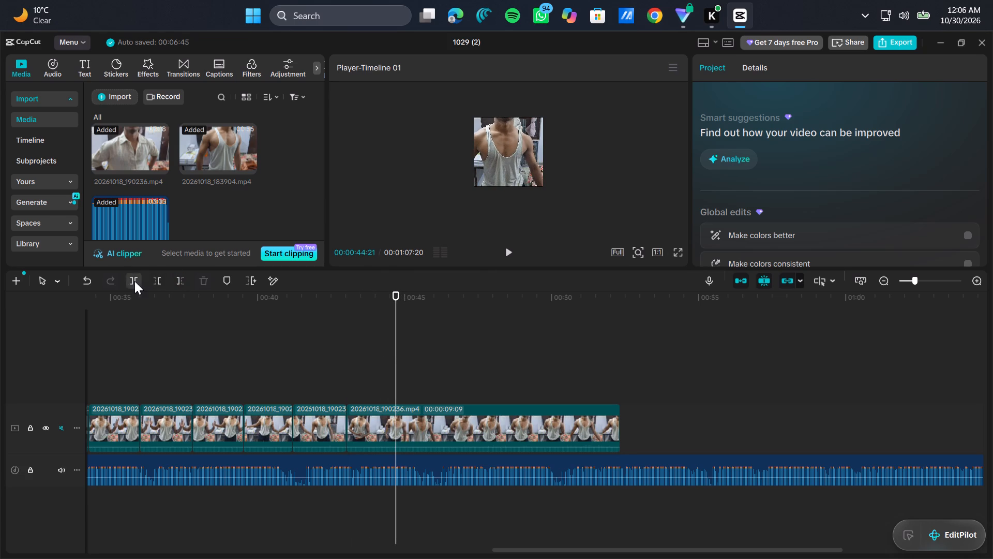
{"action": "left_click", "coordinate": [134, 281]}
{"action": "left_click_drag", "start_coordinate": [397, 351], "coordinate": [447, 373]}
{"action": "left_click", "coordinate": [137, 278]}
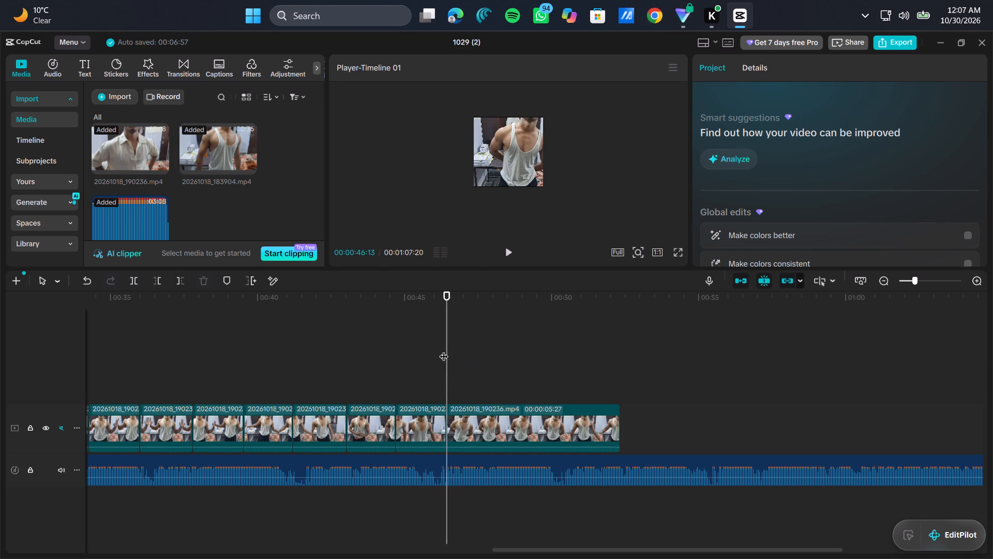
Split the last long piece of the 20261018_190236.mp4 clip at 00:00:48:02 and 00:00:49:23.
{"action": "left_click_drag", "start_coordinate": [444, 350], "coordinate": [495, 364]}
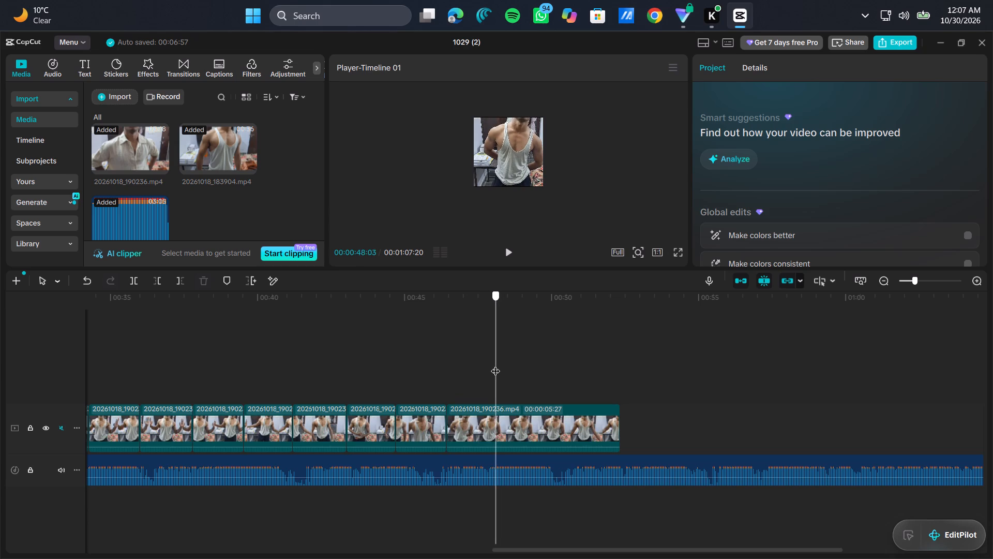
{"action": "left_click_drag", "start_coordinate": [495, 364], "coordinate": [494, 363]}
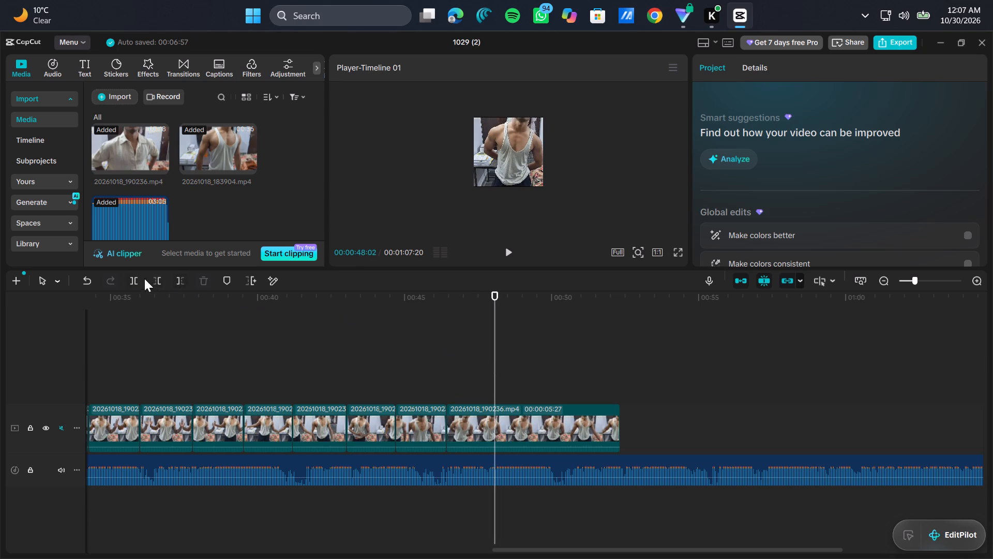
{"action": "left_click", "coordinate": [132, 274]}
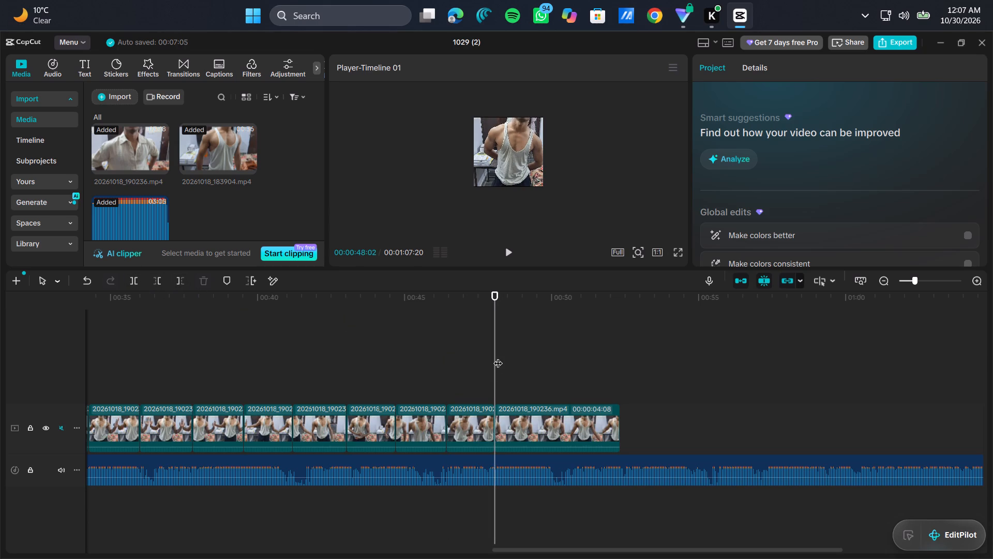
{"action": "left_click_drag", "start_coordinate": [498, 357], "coordinate": [541, 366]}
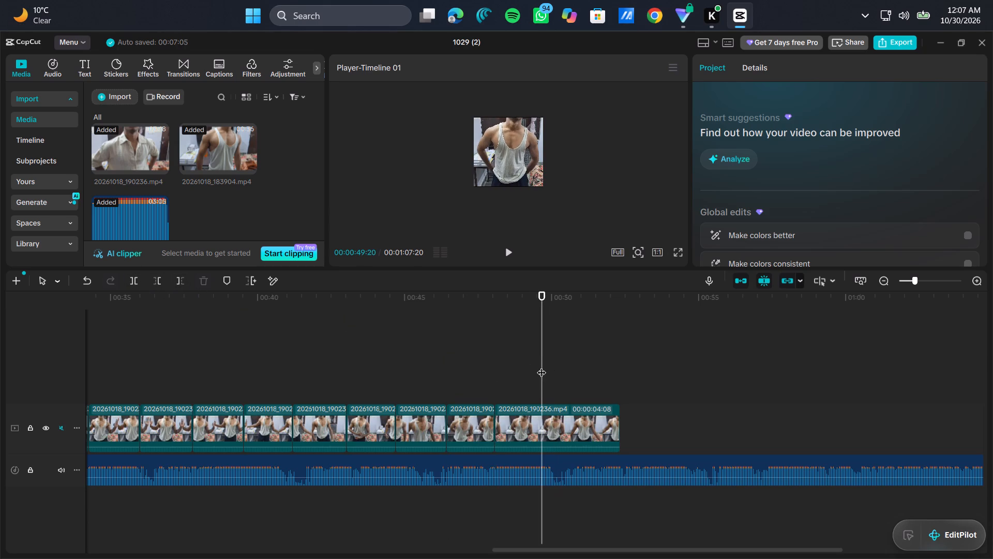
{"action": "left_click", "coordinate": [541, 366]}
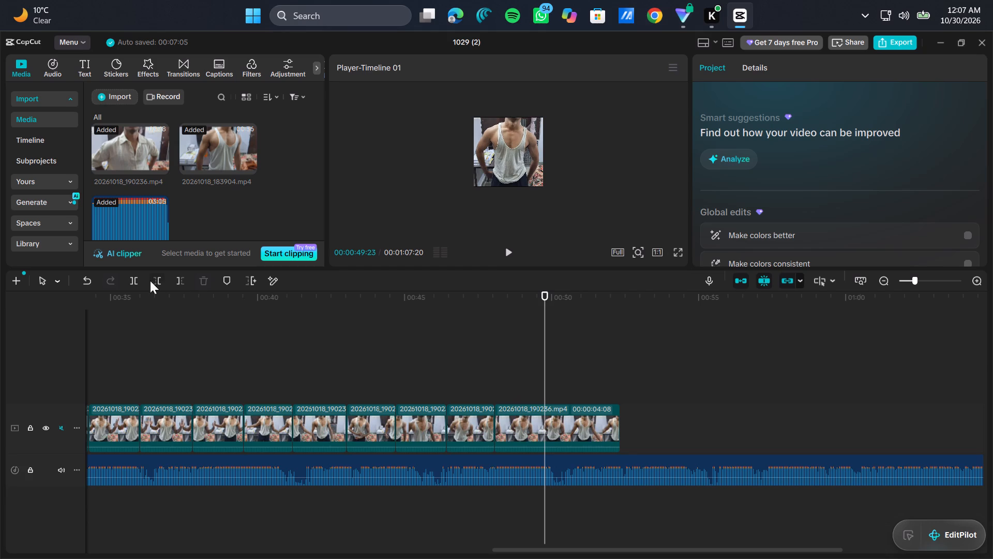
{"action": "left_click", "coordinate": [133, 277]}
Place the playhead at 00:00:16:18, at the cut past the last transition, and open the video effects library.
{"action": "scroll", "coordinate": [333, 373], "scroll_direction": "right", "scroll_amount": 5}
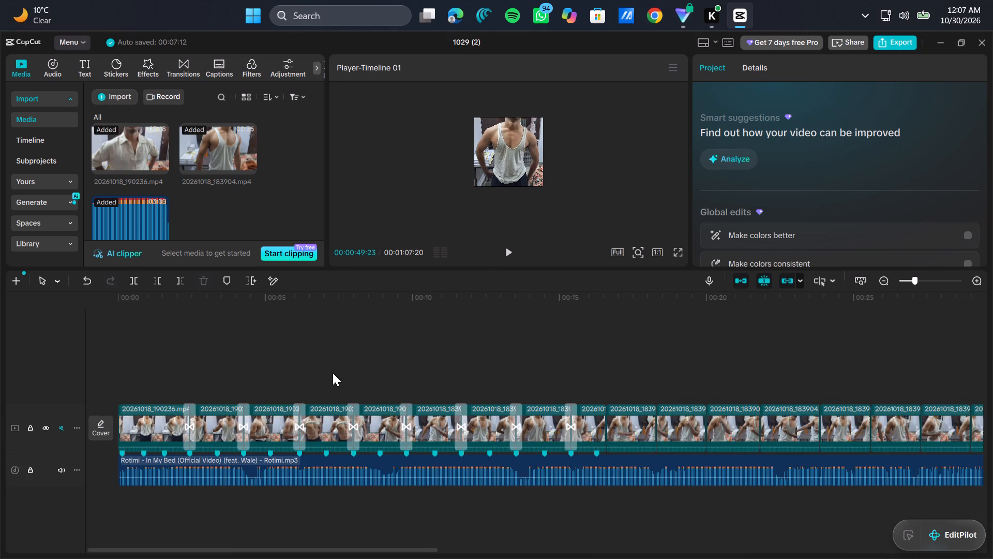
{"action": "scroll", "coordinate": [333, 373], "scroll_direction": "right", "scroll_amount": 1}
{"action": "scroll", "coordinate": [333, 373], "scroll_direction": "left", "scroll_amount": 1}
{"action": "left_click", "coordinate": [318, 369]}
{"action": "left_click_drag", "start_coordinate": [318, 369], "coordinate": [328, 370]}
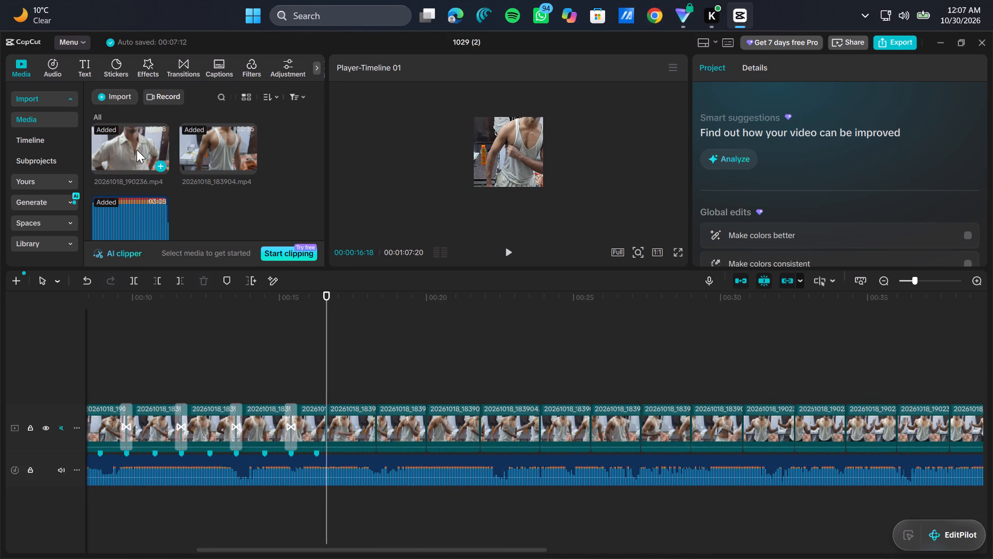
{"action": "left_click", "coordinate": [138, 70]}
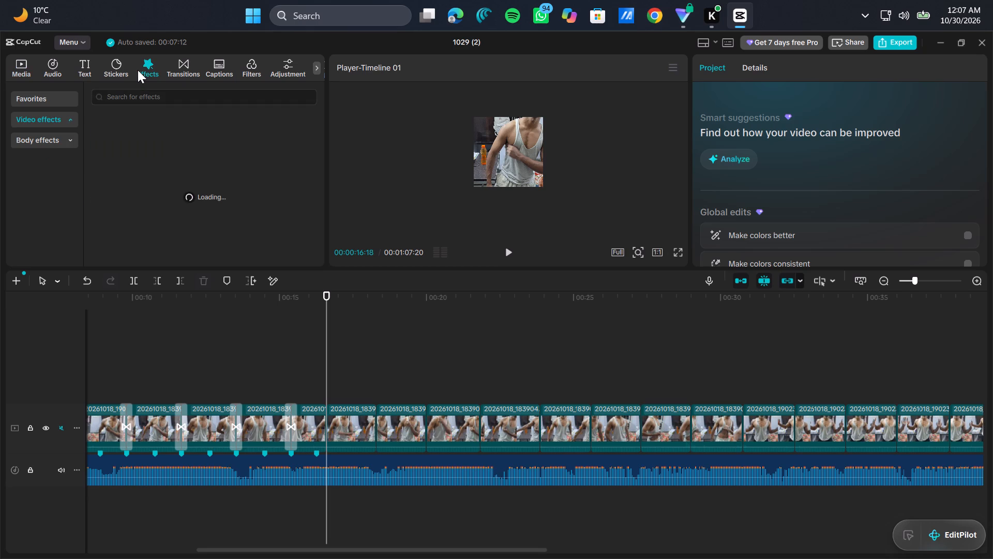
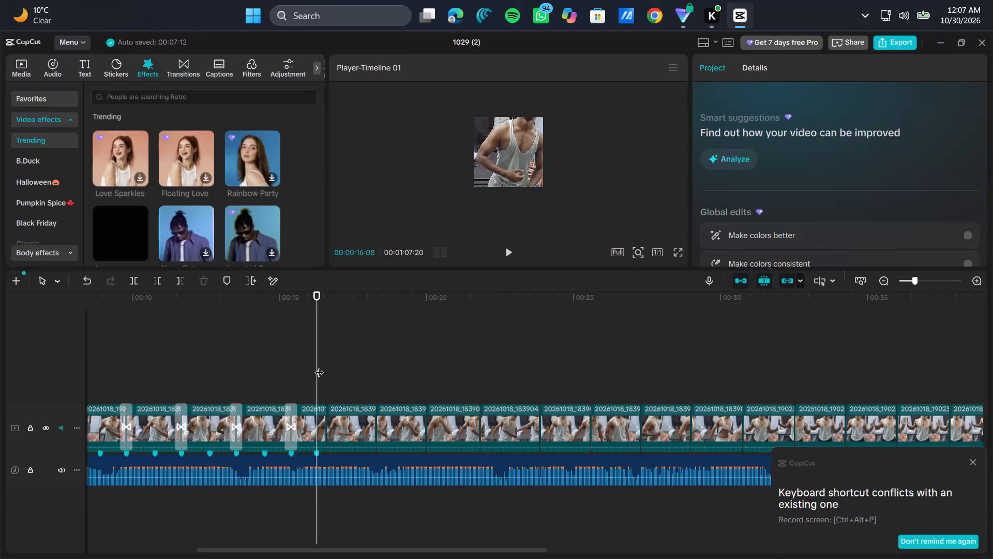
Place the playhead on the cut at 00:00:16:18 and look through the Motion and Classic video effects for a suitable one.
{"action": "left_click_drag", "start_coordinate": [319, 366], "coordinate": [329, 369]}
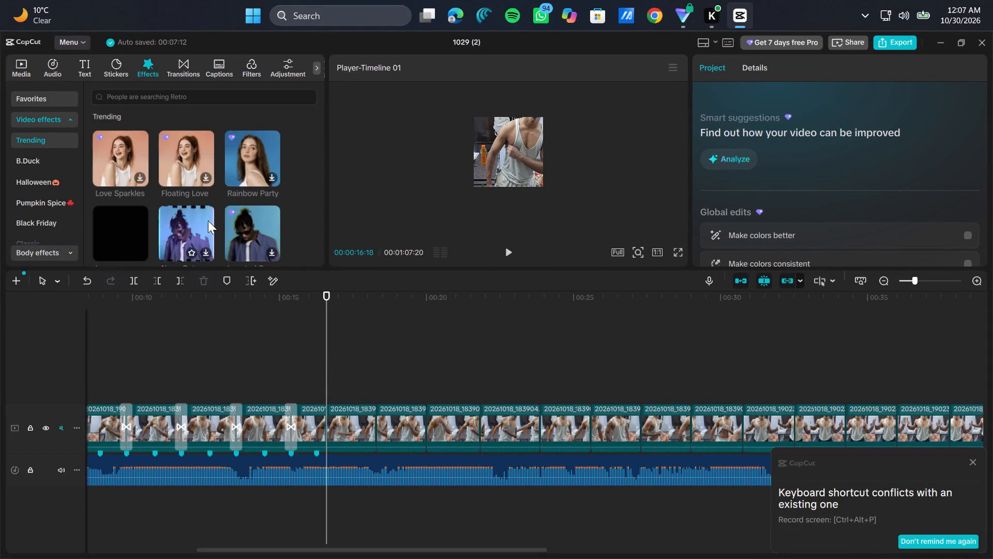
{"action": "scroll", "coordinate": [54, 196], "scroll_direction": "down", "scroll_amount": 1}
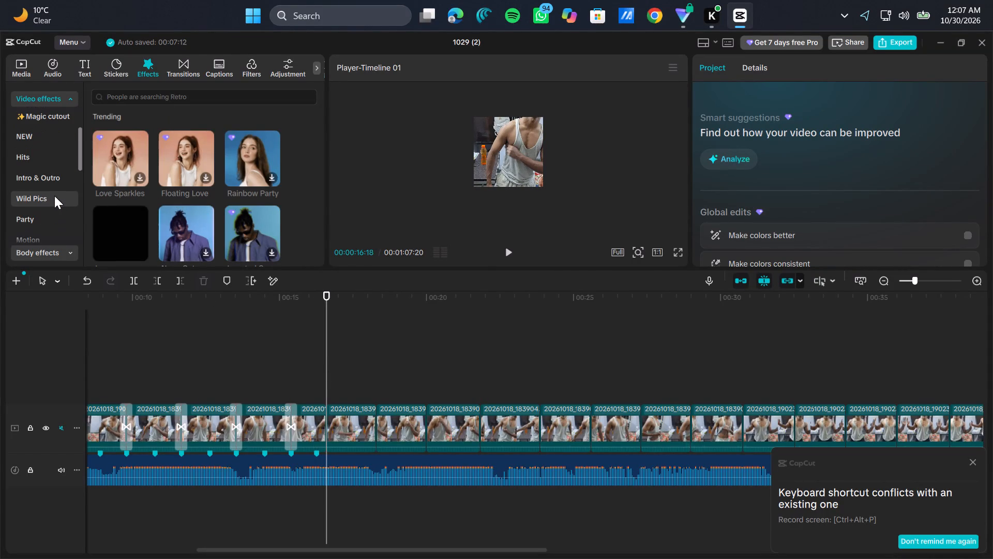
{"action": "scroll", "coordinate": [54, 196], "scroll_direction": "up", "scroll_amount": 1}
{"action": "scroll", "coordinate": [54, 196], "scroll_direction": "down", "scroll_amount": 1}
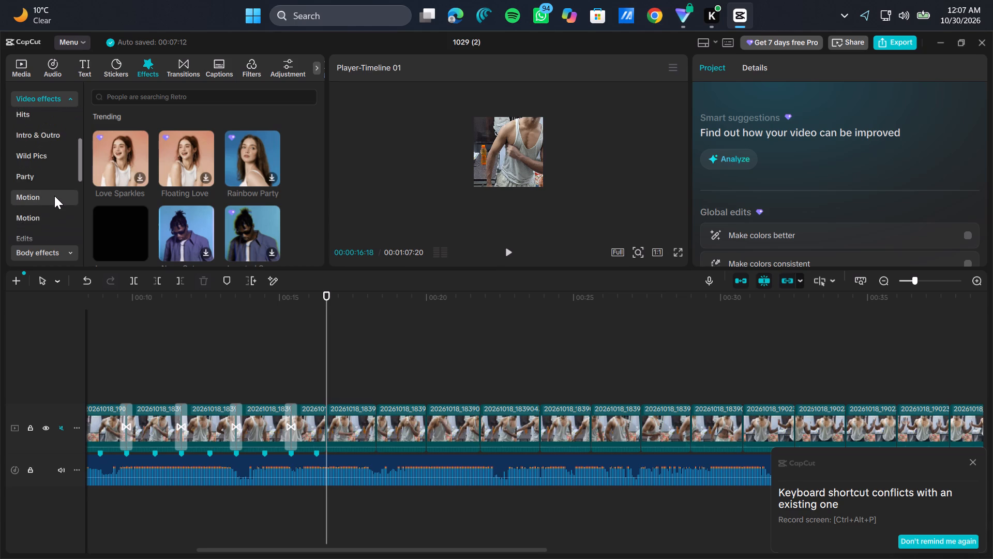
{"action": "scroll", "coordinate": [54, 196], "scroll_direction": "down", "scroll_amount": 1}
{"action": "left_click", "coordinate": [48, 193]}
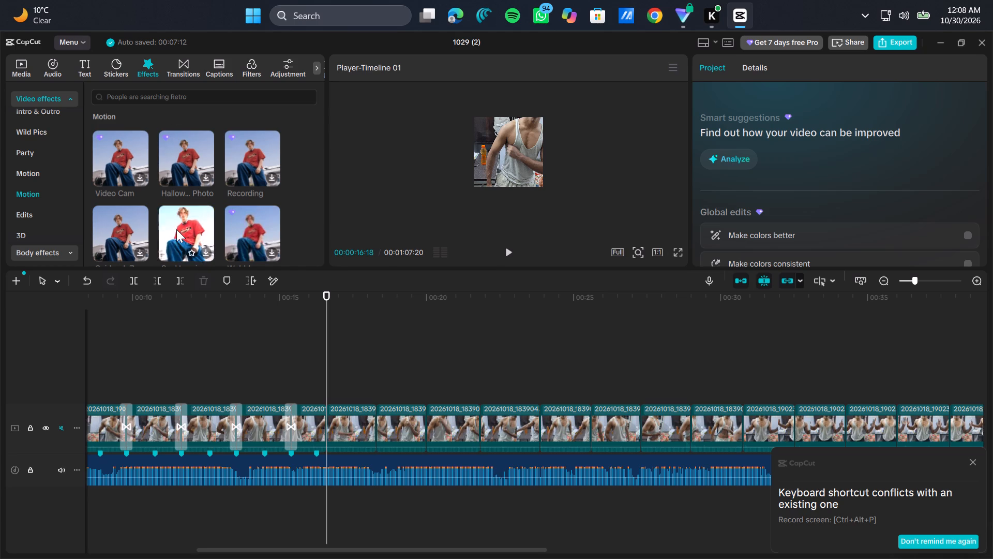
{"action": "scroll", "coordinate": [118, 224], "scroll_direction": "down", "scroll_amount": 1}
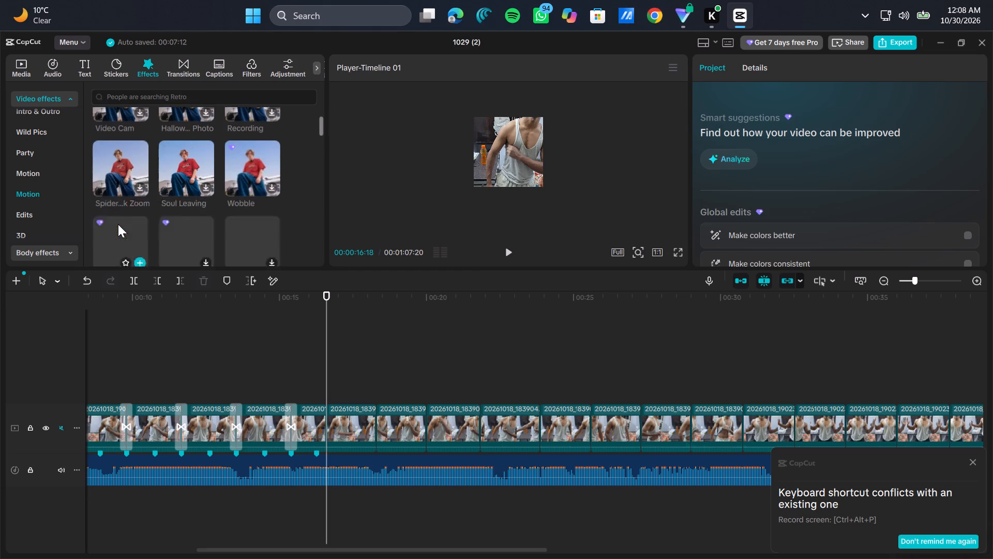
{"action": "scroll", "coordinate": [118, 224], "scroll_direction": "down", "scroll_amount": 1}
{"action": "scroll", "coordinate": [118, 224], "scroll_direction": "up", "scroll_amount": 1}
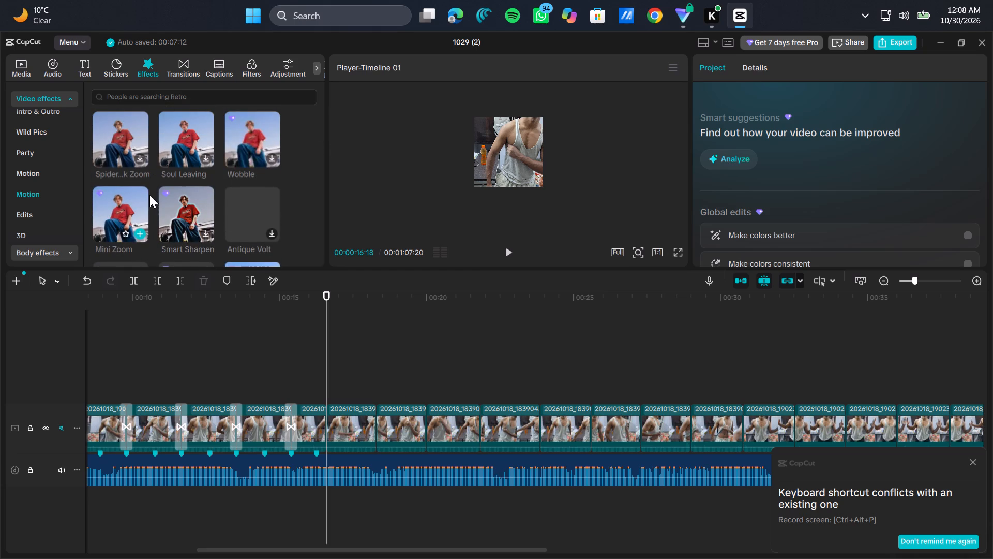
{"action": "scroll", "coordinate": [35, 211], "scroll_direction": "up", "scroll_amount": 2}
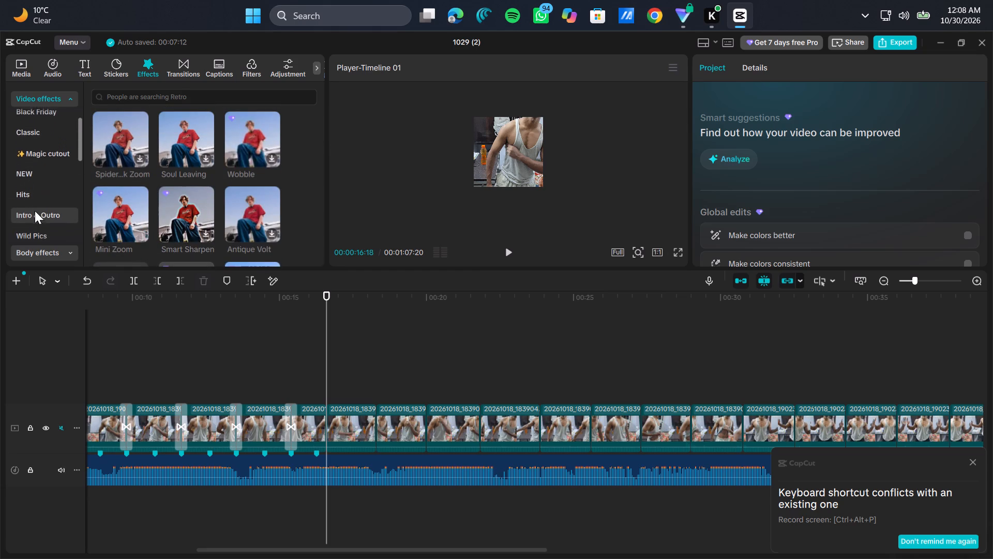
{"action": "scroll", "coordinate": [35, 211], "scroll_direction": "up", "scroll_amount": 1}
{"action": "left_click", "coordinate": [41, 156]}
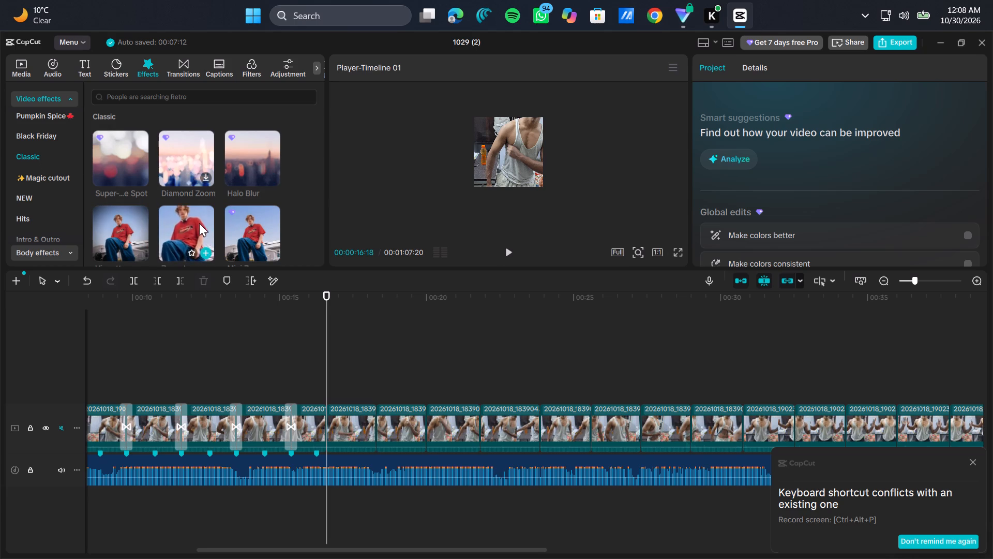
{"action": "scroll", "coordinate": [199, 223], "scroll_direction": "down", "scroll_amount": 1}
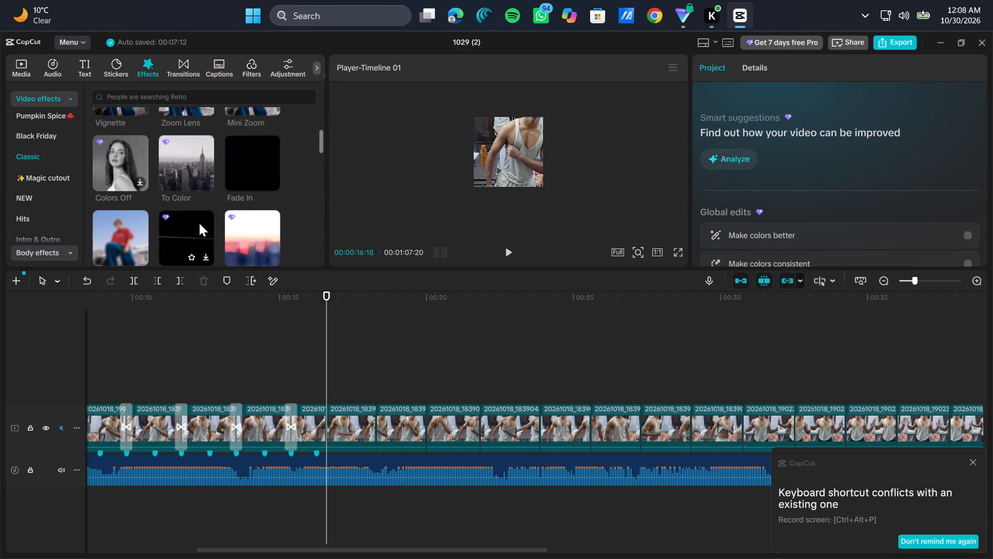
{"action": "scroll", "coordinate": [199, 223], "scroll_direction": "down", "scroll_amount": 1}
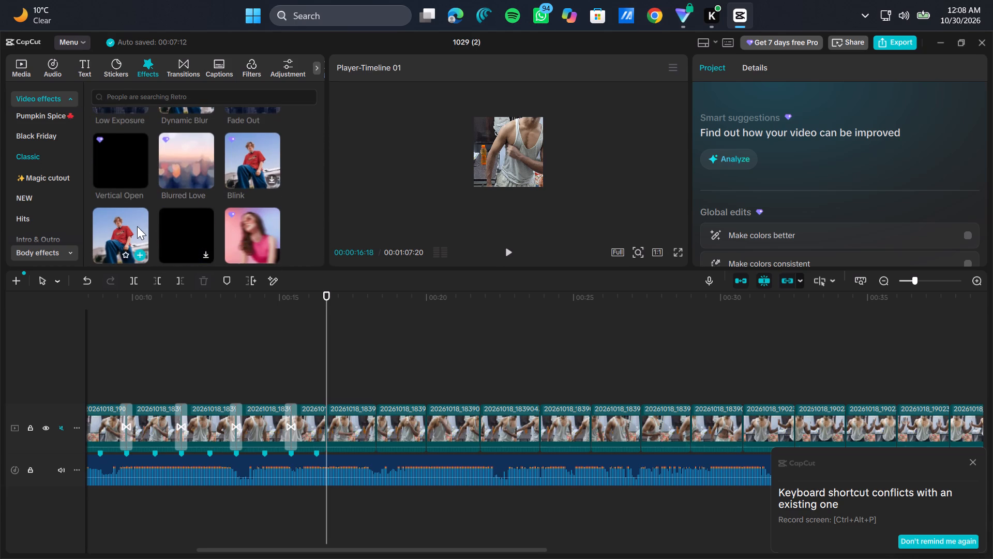
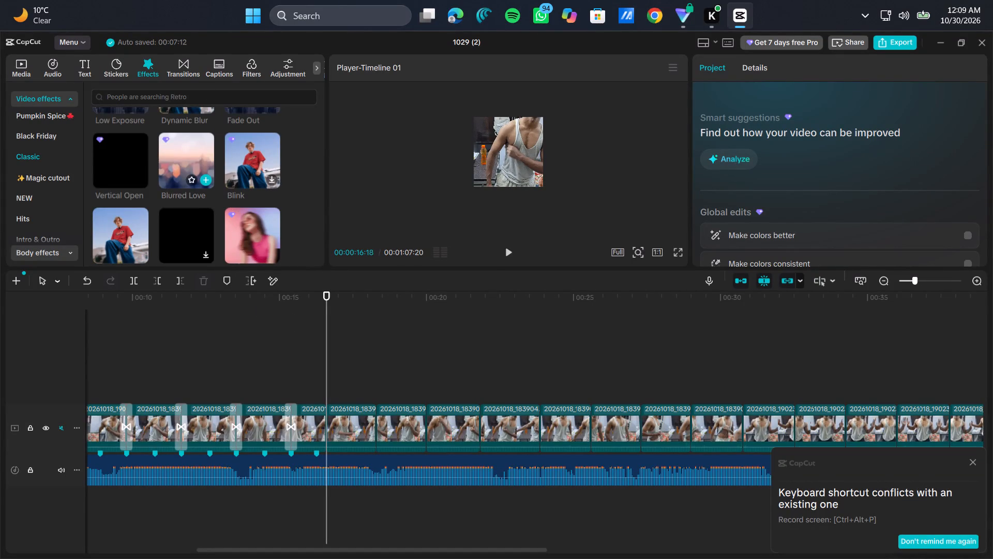
Show the Classic category of the transitions library.
{"action": "left_click", "coordinate": [185, 66]}
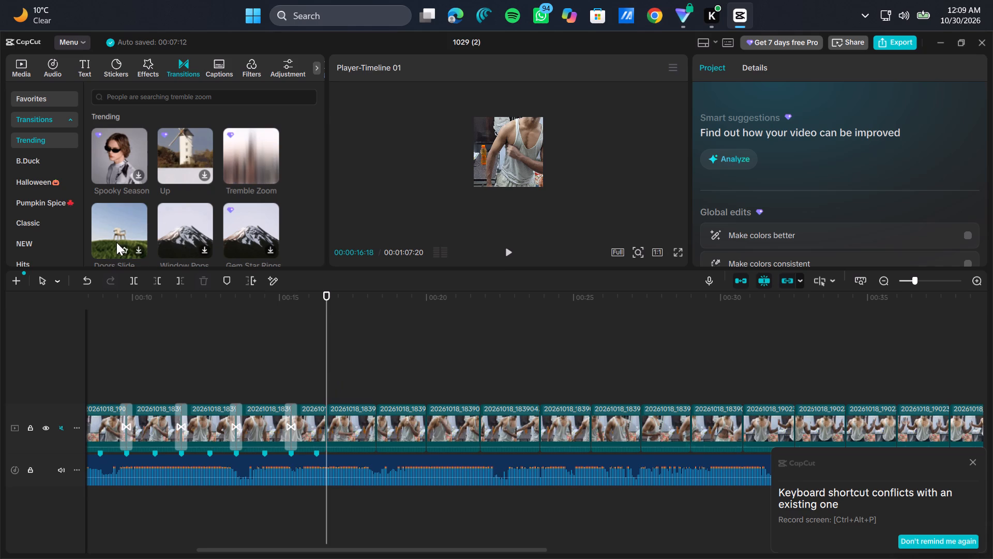
{"action": "scroll", "coordinate": [39, 211], "scroll_direction": "down", "scroll_amount": 1}
{"action": "scroll", "coordinate": [36, 198], "scroll_direction": "up", "scroll_amount": 1}
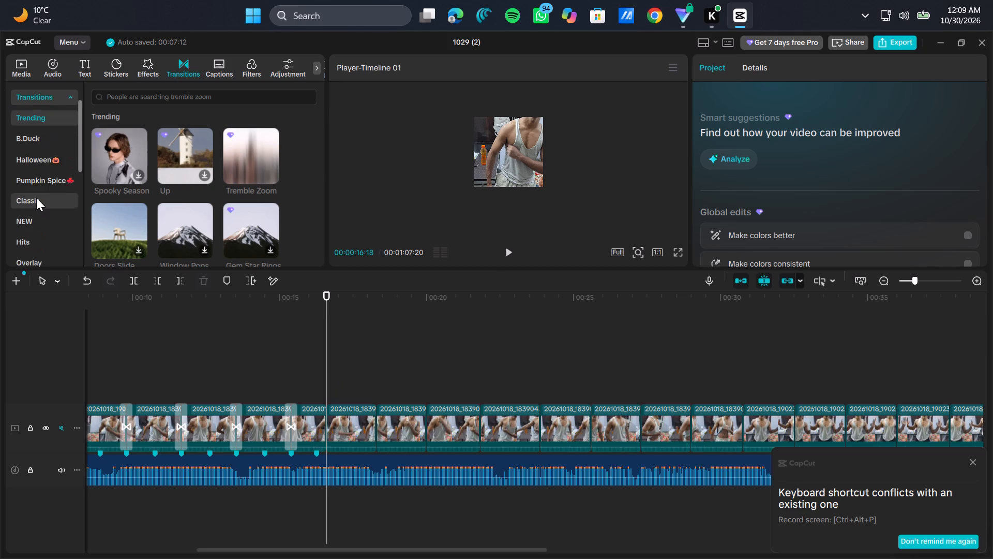
{"action": "scroll", "coordinate": [36, 198], "scroll_direction": "up", "scroll_amount": 1}
{"action": "left_click", "coordinate": [50, 225]}
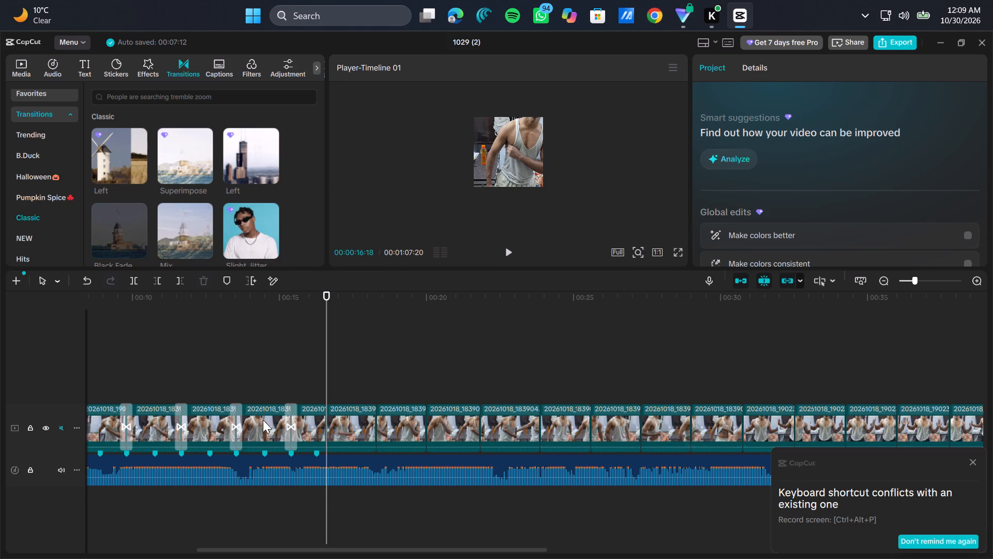
Delete the four Superimpose transitions on the cuts between about 9 and 16 seconds.
{"action": "left_click", "coordinate": [289, 419]}
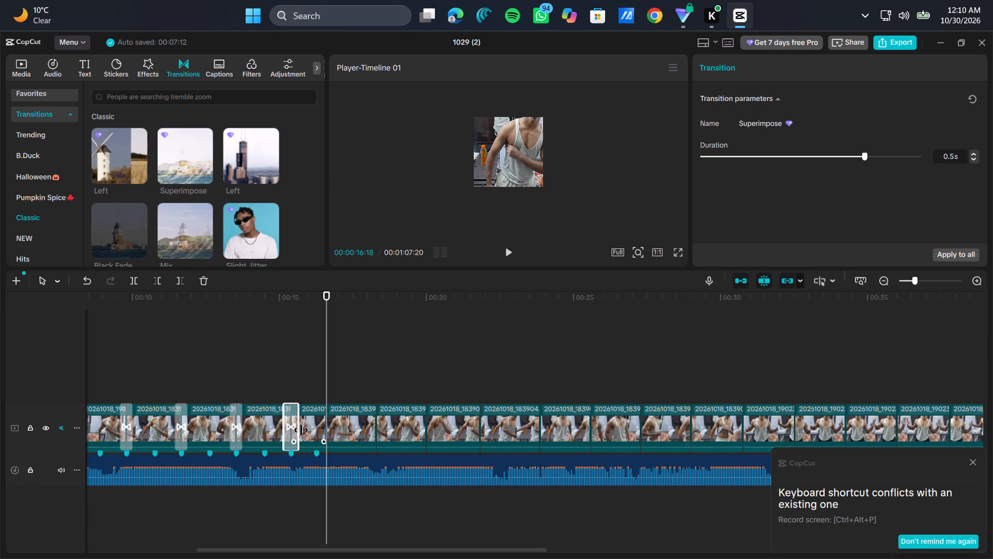
{"action": "left_click", "coordinate": [206, 282]}
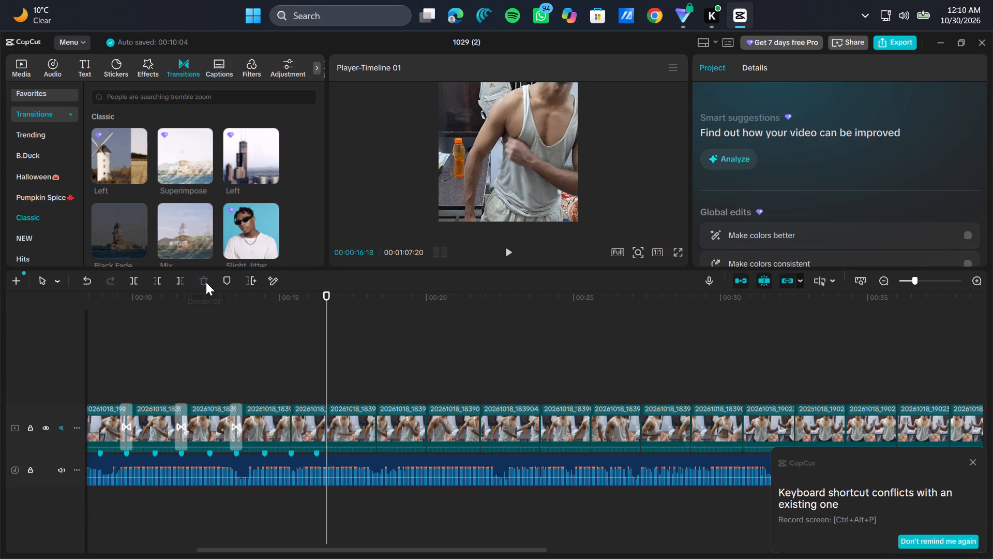
{"action": "left_click", "coordinate": [231, 424]}
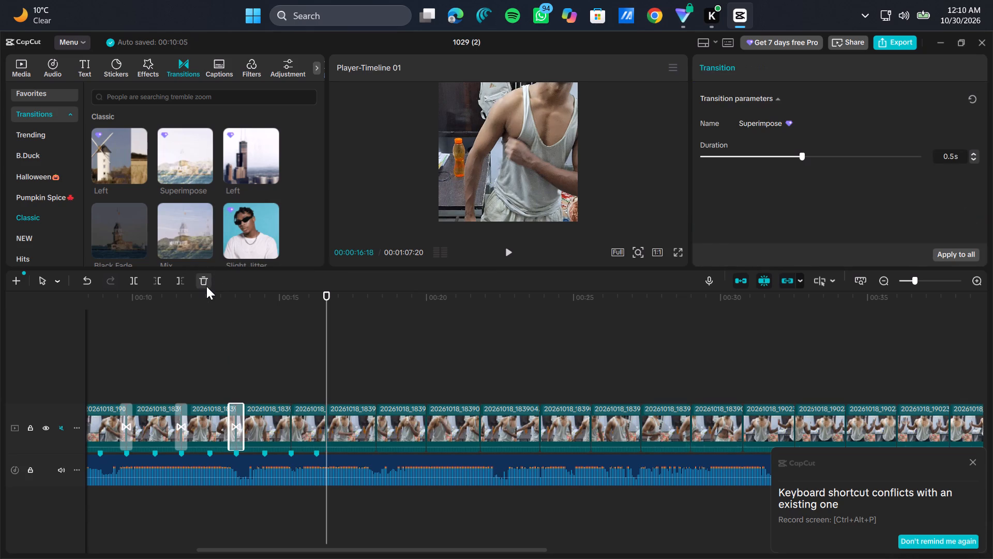
{"action": "left_click", "coordinate": [206, 286]}
{"action": "left_click", "coordinate": [178, 417]}
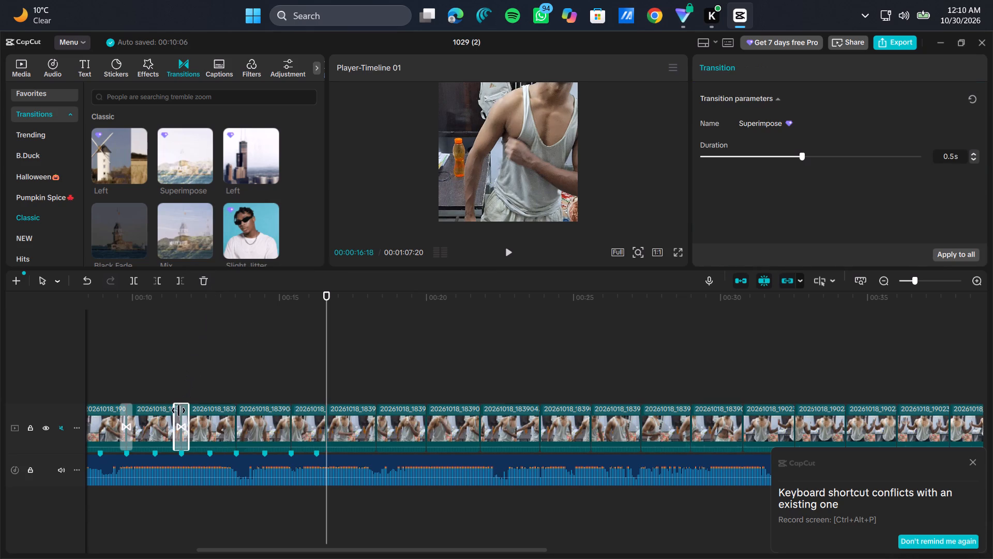
{"action": "left_click", "coordinate": [203, 272]}
{"action": "left_click", "coordinate": [203, 273]}
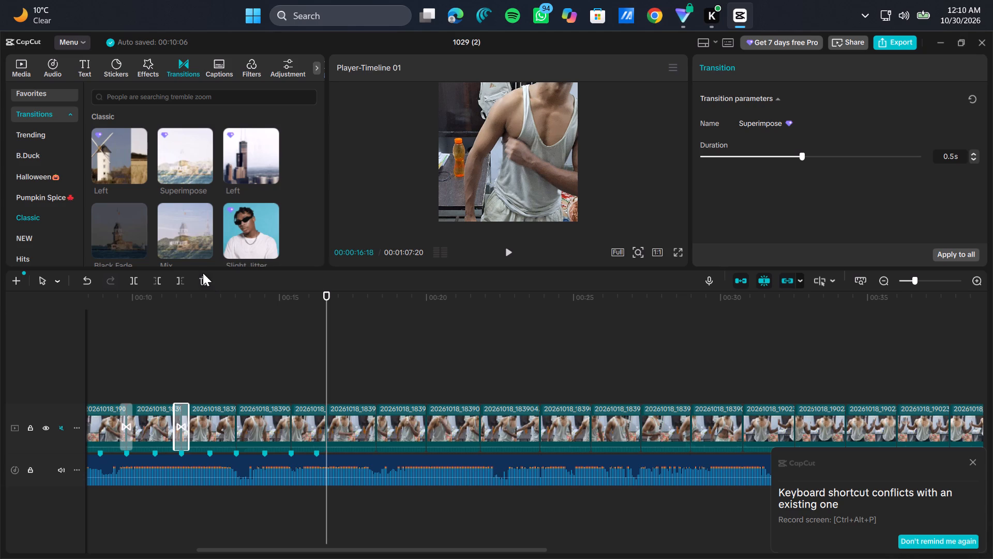
{"action": "left_click", "coordinate": [201, 275]}
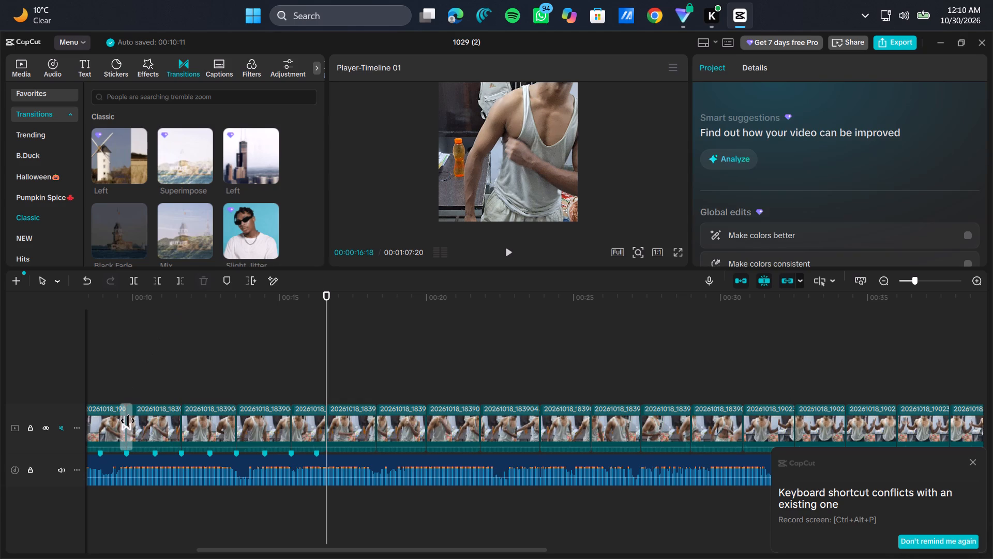
{"action": "left_click", "coordinate": [128, 421]}
{"action": "left_click", "coordinate": [204, 283]}
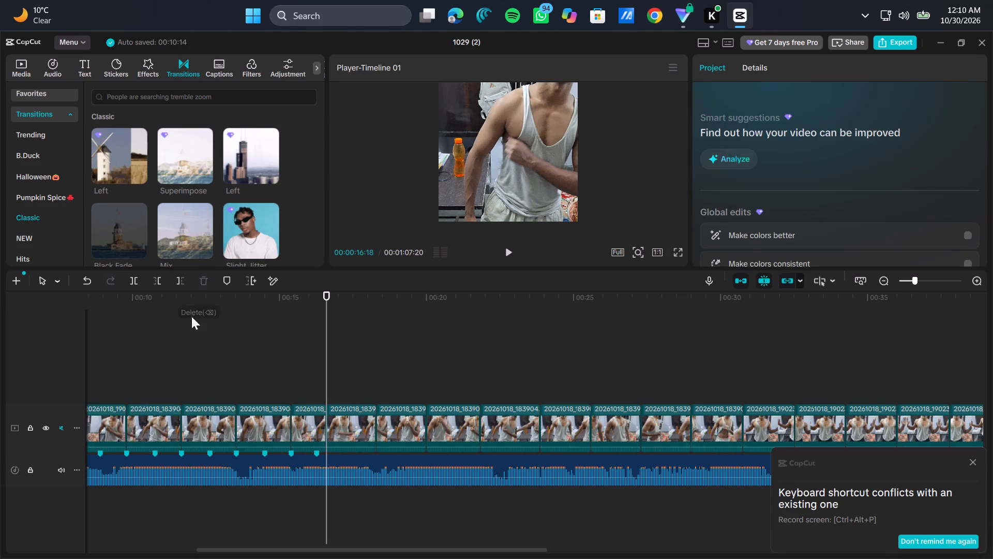
Delete the four Superimpose transitions on the cuts within the first eight seconds or so of the timeline.
{"action": "scroll", "coordinate": [183, 353], "scroll_direction": "right", "scroll_amount": 2}
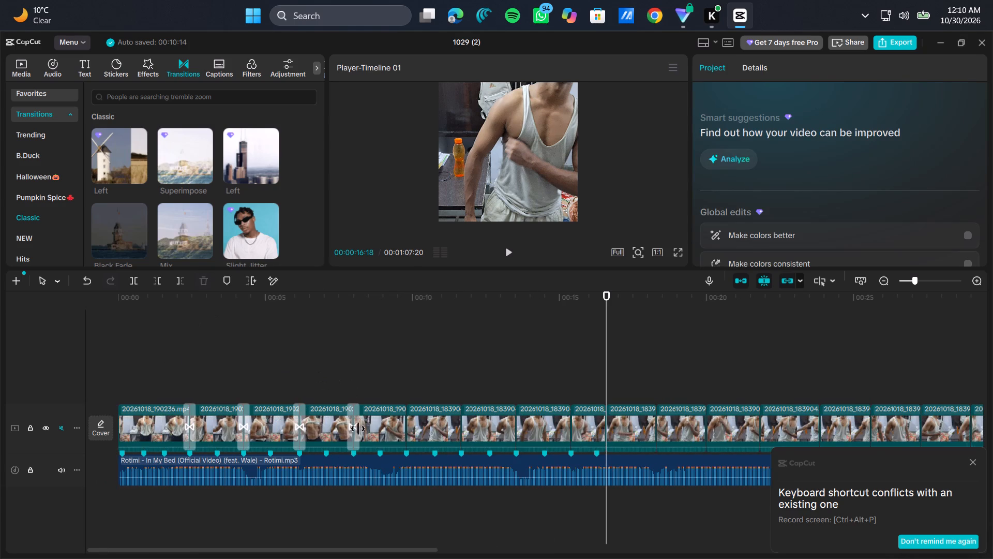
{"action": "left_click", "coordinate": [357, 430]}
{"action": "left_click", "coordinate": [205, 283]}
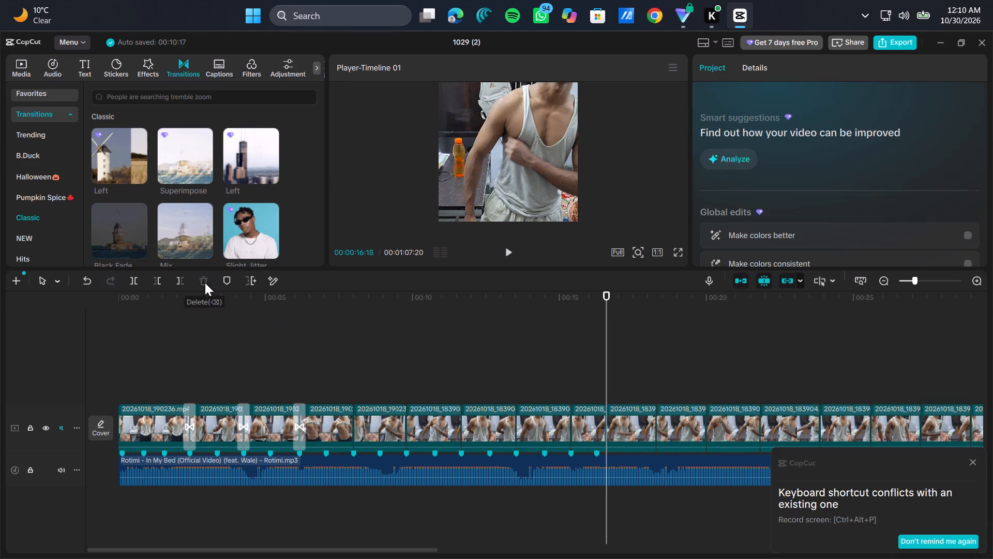
{"action": "left_click", "coordinate": [242, 426]}
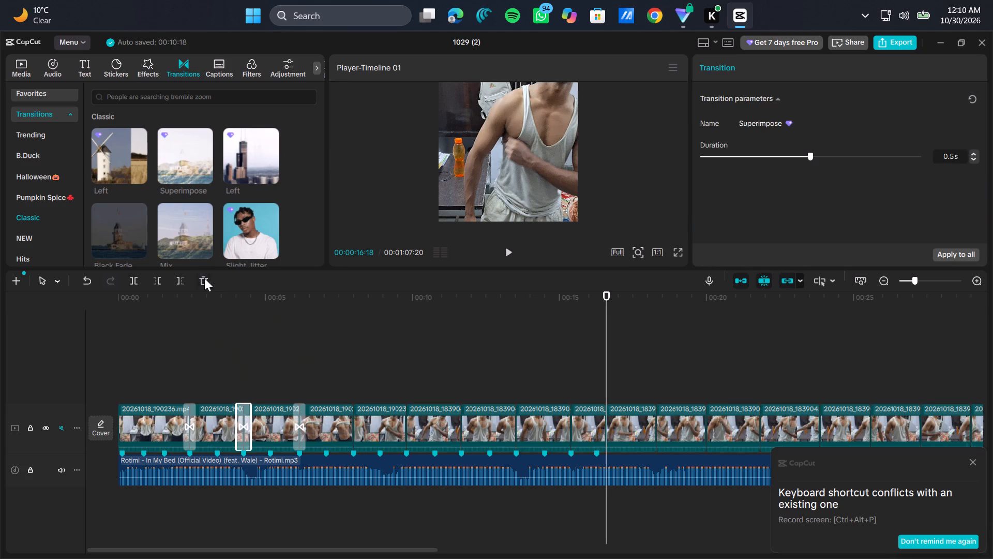
{"action": "left_click", "coordinate": [204, 272]}
{"action": "left_click", "coordinate": [204, 275]}
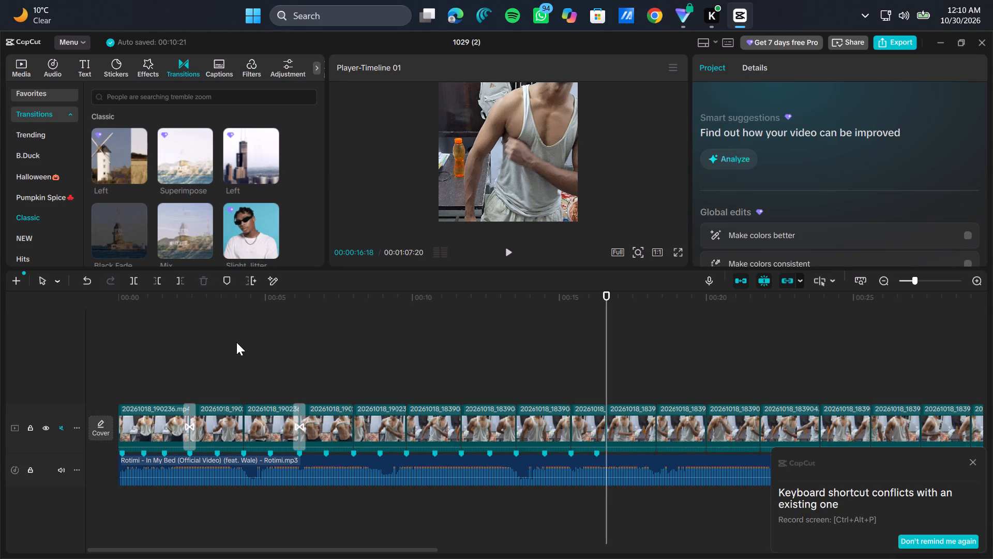
{"action": "left_click", "coordinate": [295, 413]}
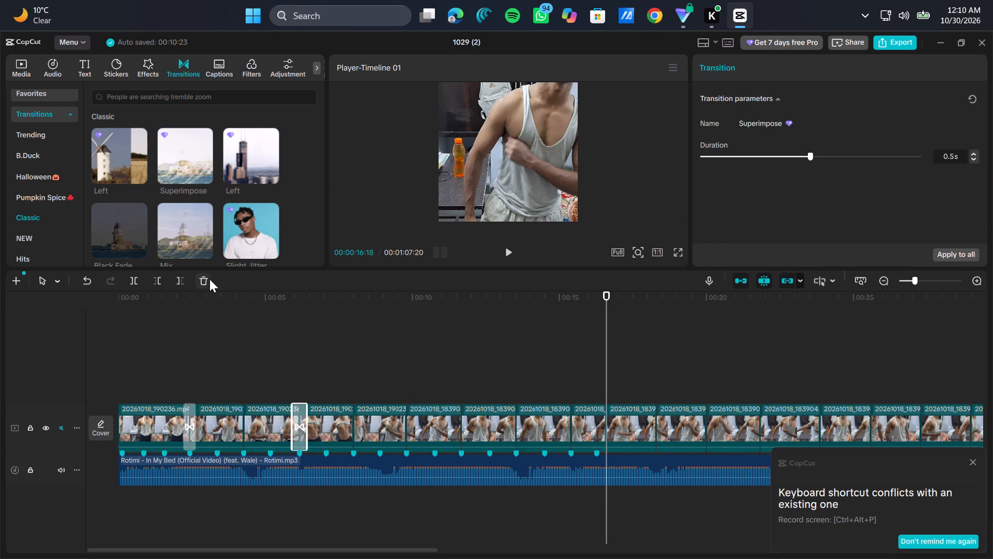
{"action": "left_click", "coordinate": [209, 279]}
{"action": "left_click", "coordinate": [190, 428]}
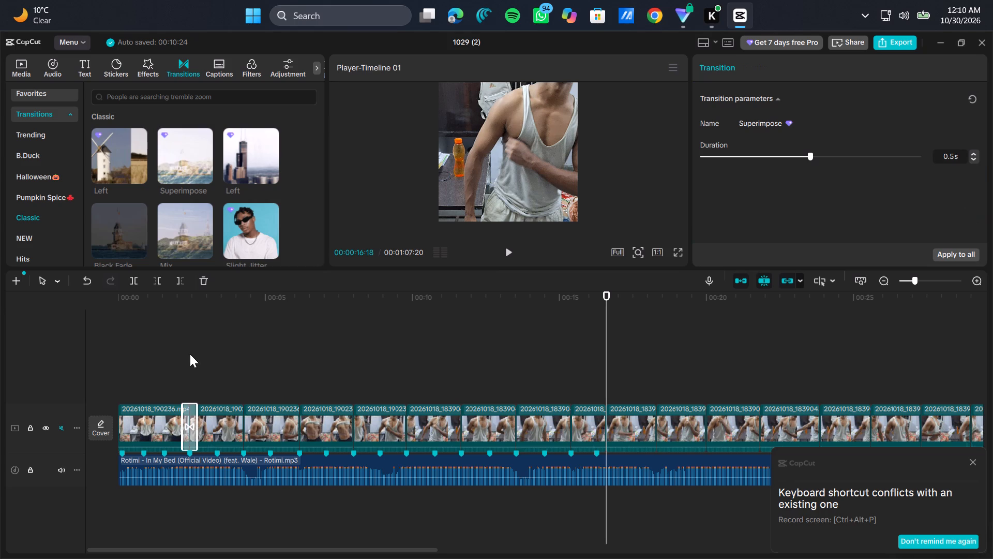
{"action": "left_click", "coordinate": [204, 284]}
Place the playhead on the first cut at 00:00:02:13 and preview the Mix and Black Fade transitions from Classic.
{"action": "left_click", "coordinate": [182, 366]}
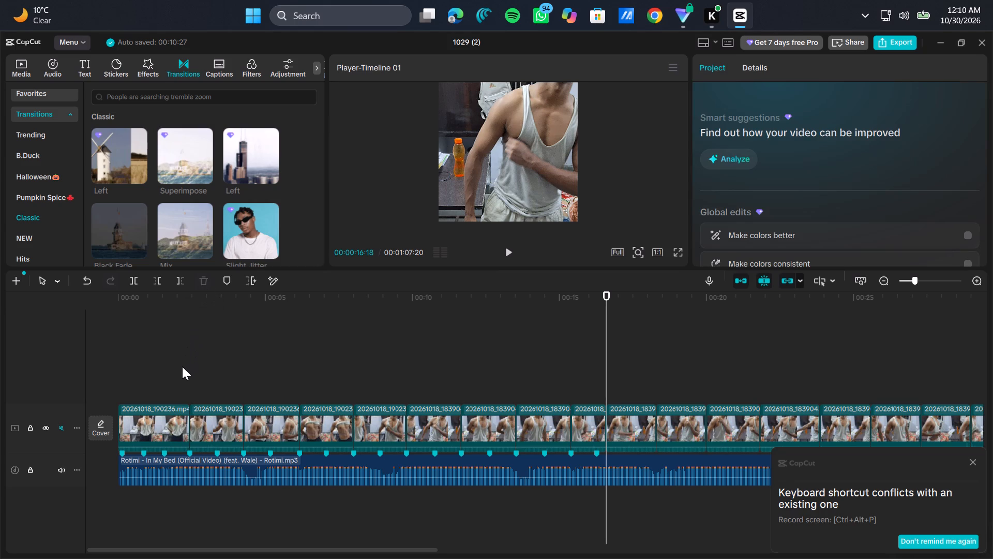
{"action": "left_click_drag", "start_coordinate": [182, 366], "coordinate": [191, 367]}
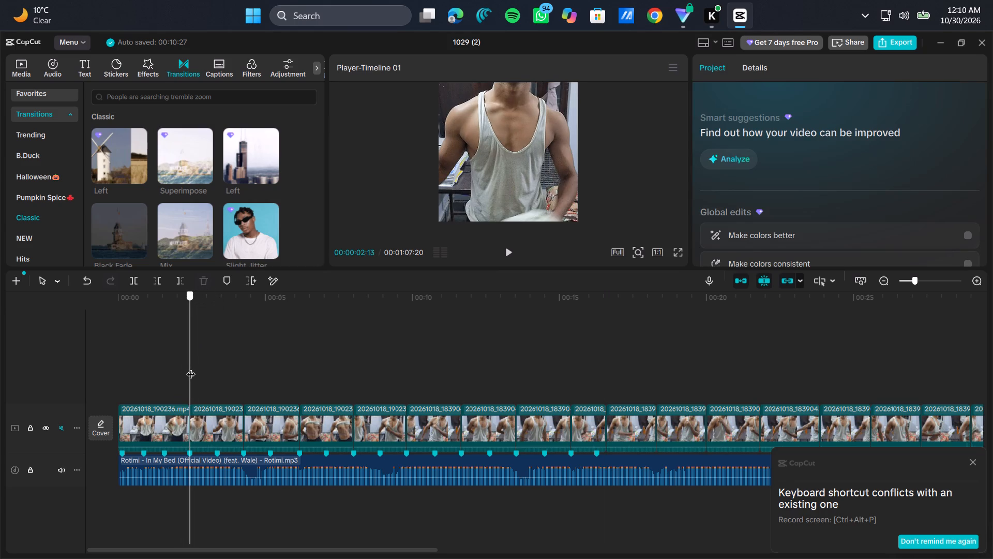
{"action": "left_click_drag", "start_coordinate": [191, 367], "coordinate": [190, 369]}
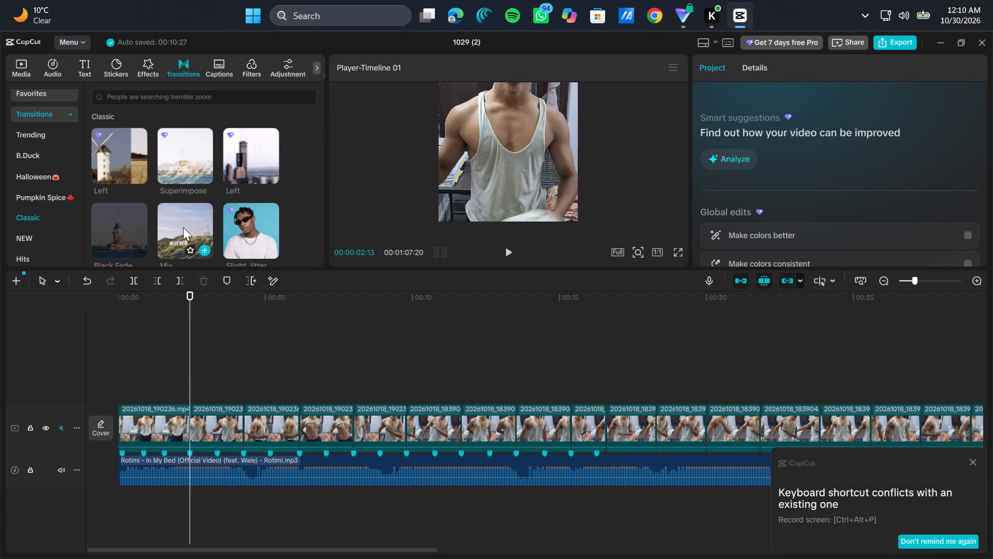
{"action": "double_click", "coordinate": [175, 222]}
{"action": "left_click", "coordinate": [175, 222]}
{"action": "left_click", "coordinate": [175, 222]}
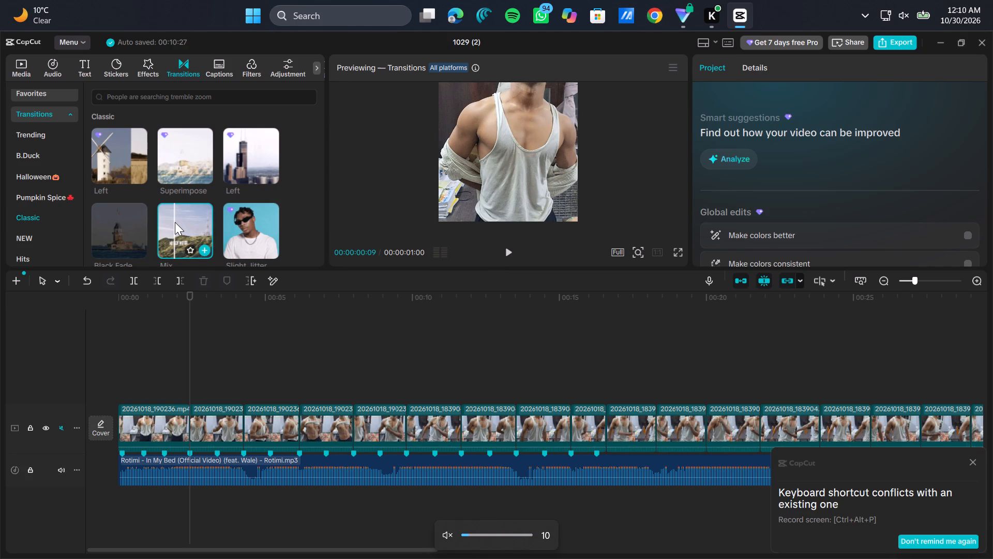
{"action": "left_click", "coordinate": [129, 232]}
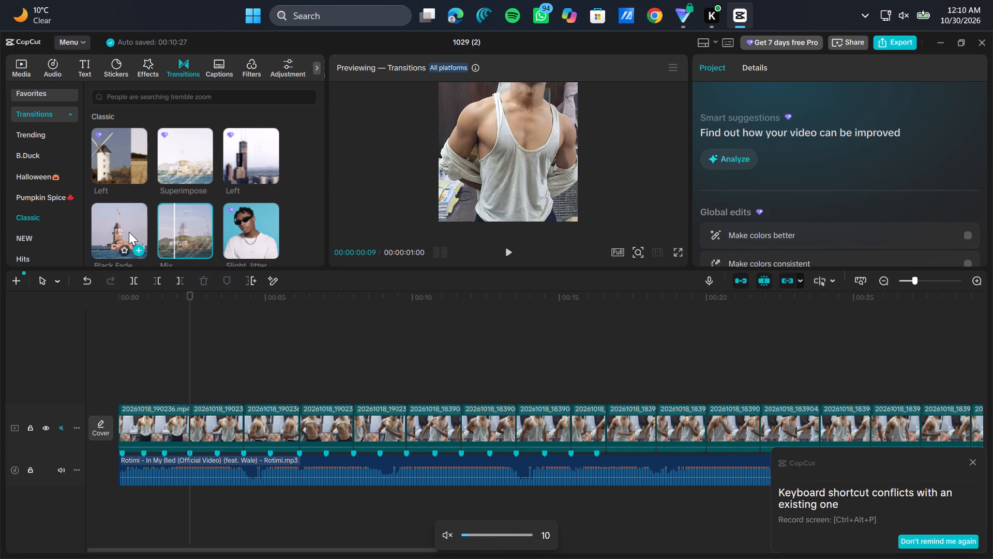
{"action": "left_click", "coordinate": [129, 232]}
{"action": "double_click", "coordinate": [129, 232]}
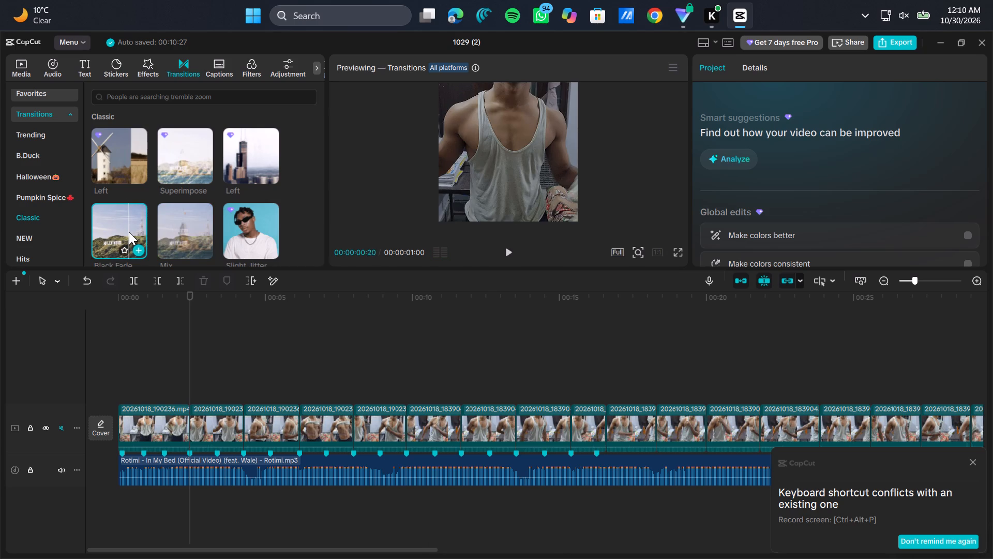
{"action": "double_click", "coordinate": [173, 216]}
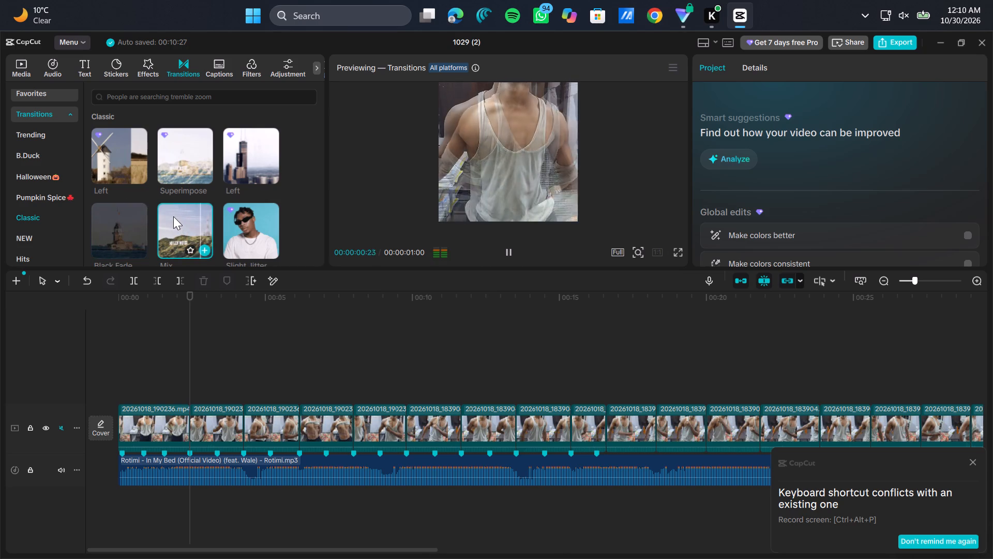
{"action": "double_click", "coordinate": [130, 227]}
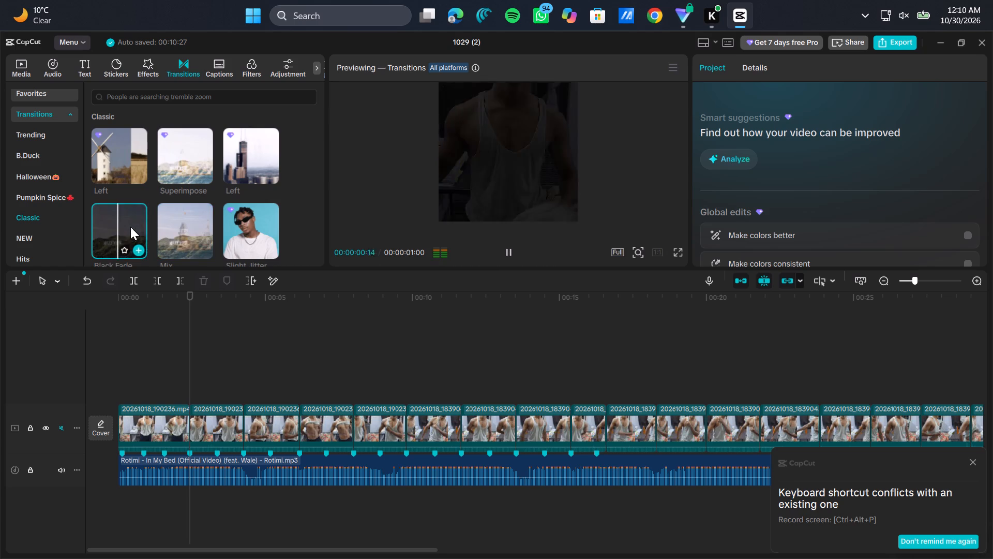
Look through the rest of the Classic transitions, down to Christmas Tree, for one that suits the cuts.
{"action": "scroll", "coordinate": [172, 230], "scroll_direction": "down", "scroll_amount": 1}
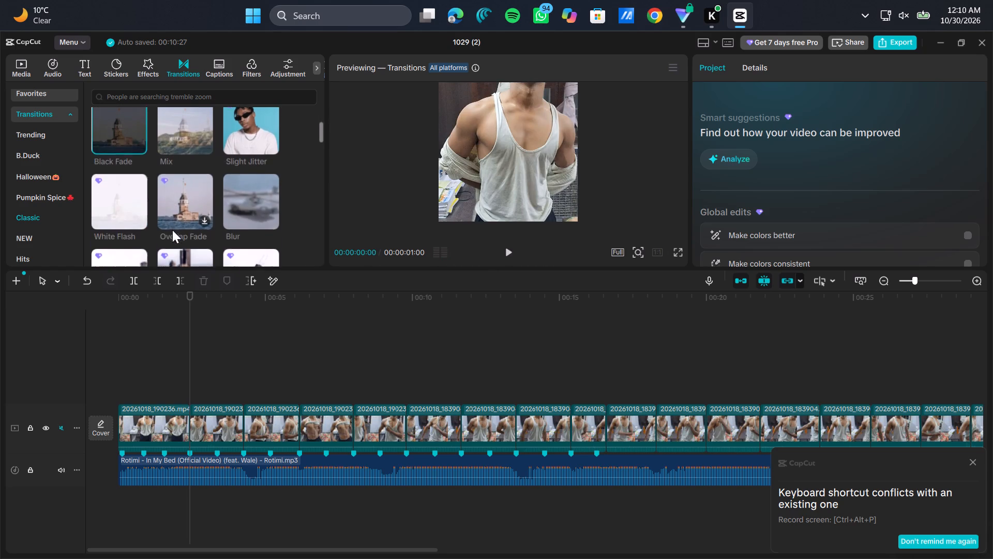
{"action": "scroll", "coordinate": [172, 230], "scroll_direction": "down", "scroll_amount": 1}
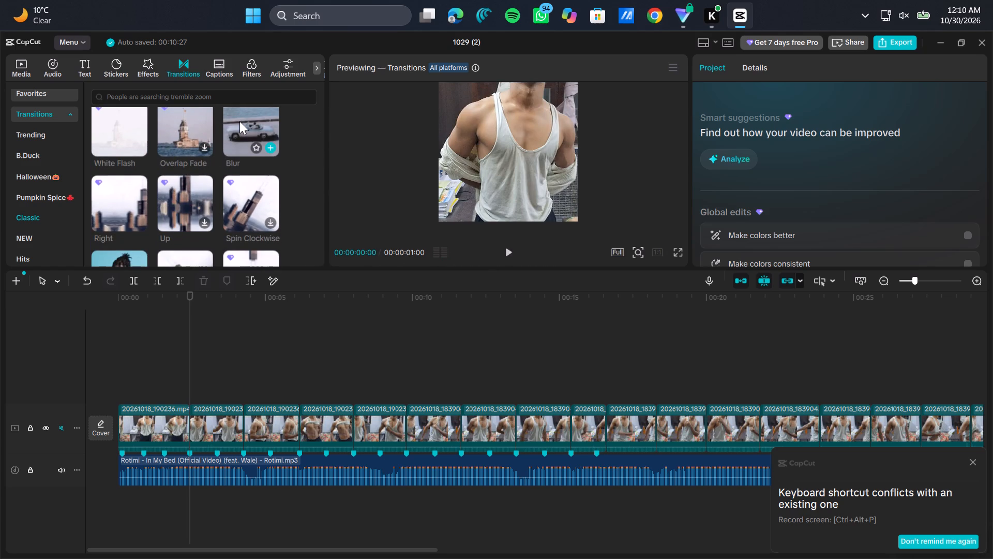
{"action": "scroll", "coordinate": [194, 244], "scroll_direction": "down", "scroll_amount": 1}
{"action": "scroll", "coordinate": [194, 244], "scroll_direction": "up", "scroll_amount": 1}
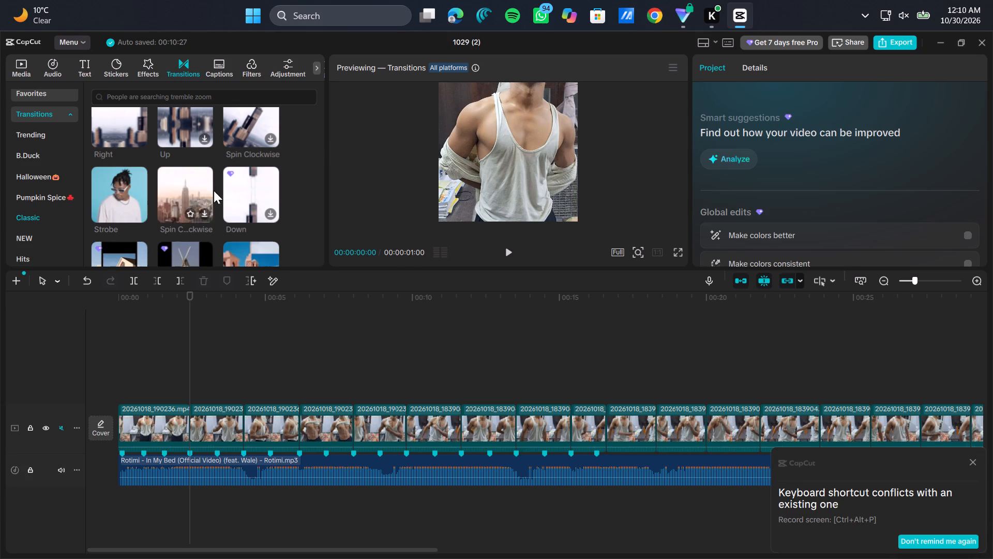
{"action": "scroll", "coordinate": [228, 196], "scroll_direction": "down", "scroll_amount": 1}
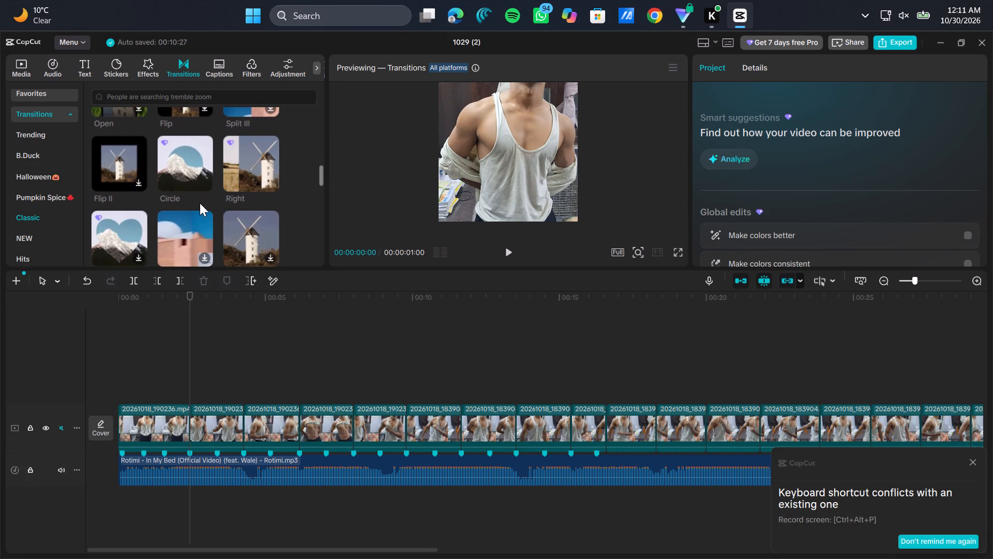
{"action": "scroll", "coordinate": [194, 204], "scroll_direction": "down", "scroll_amount": 1}
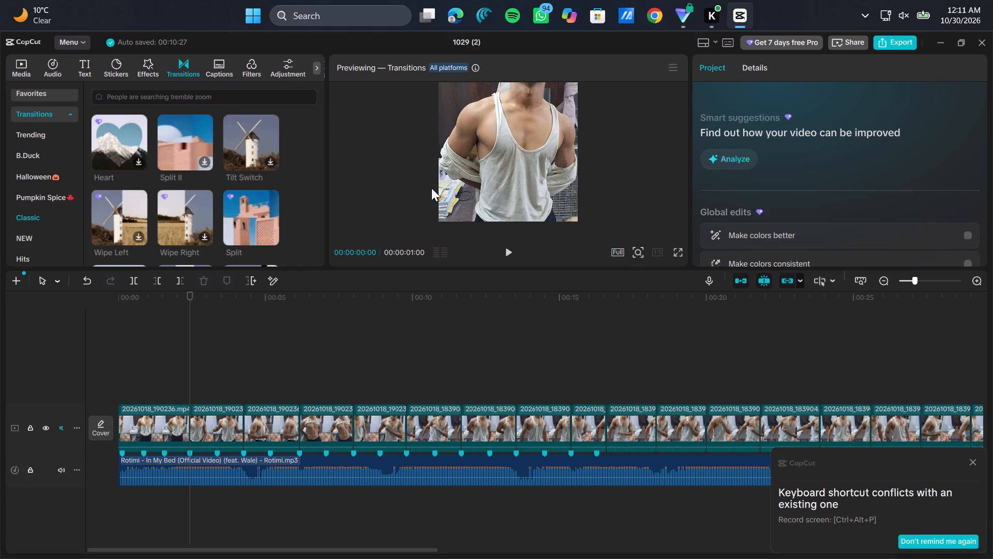
{"action": "scroll", "coordinate": [515, 199], "scroll_direction": "down", "scroll_amount": 12, "text": "ctrl"}
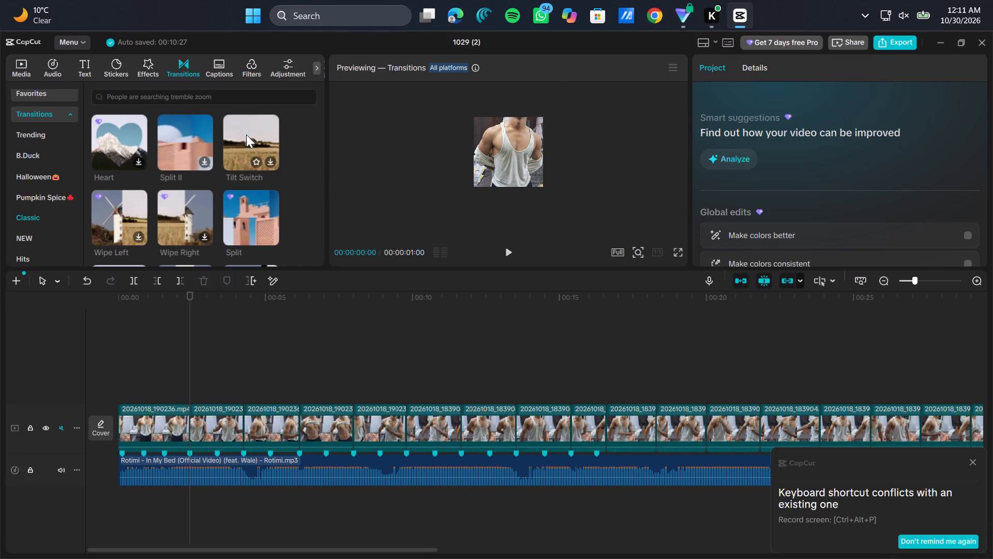
{"action": "scroll", "coordinate": [236, 150], "scroll_direction": "down", "scroll_amount": 1}
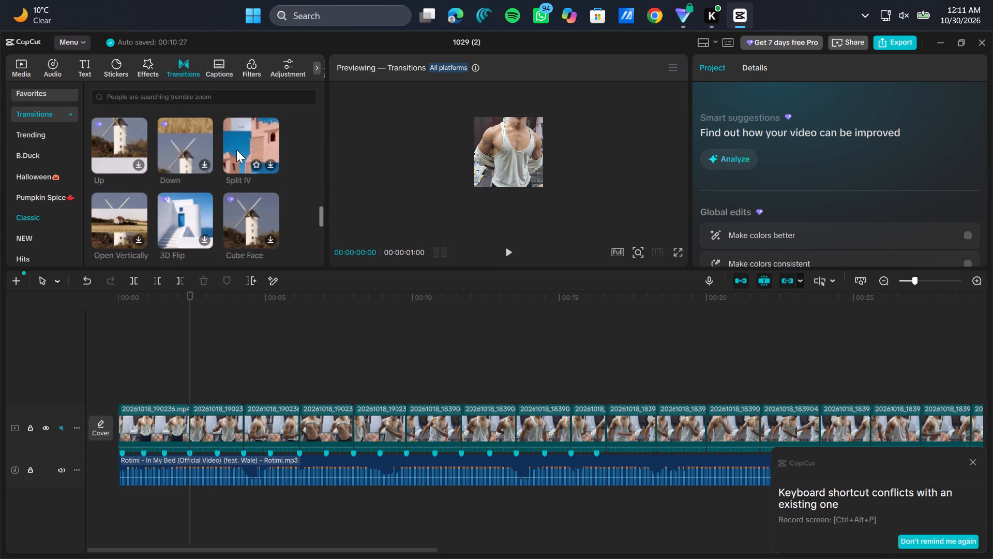
{"action": "scroll", "coordinate": [236, 150], "scroll_direction": "down", "scroll_amount": 1}
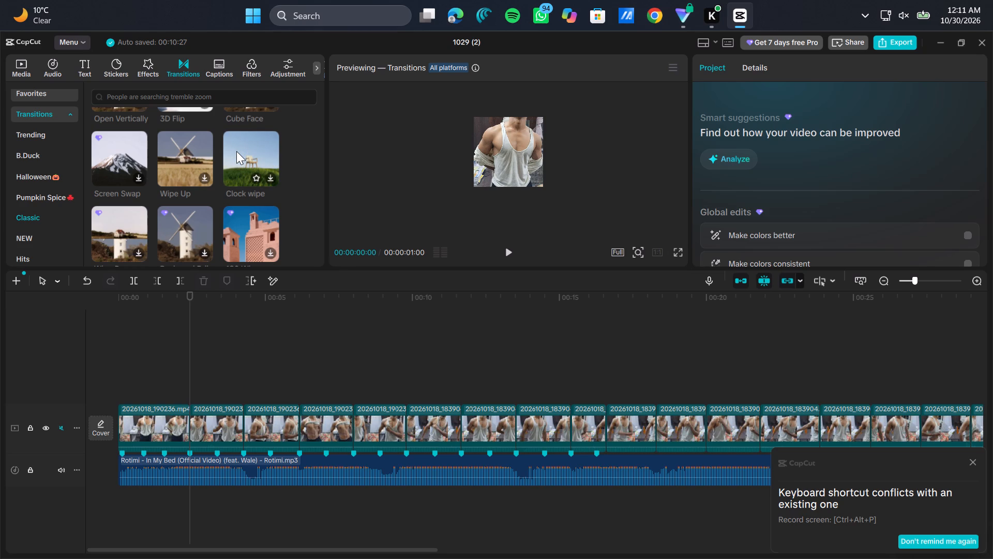
{"action": "scroll", "coordinate": [223, 199], "scroll_direction": "down", "scroll_amount": 1}
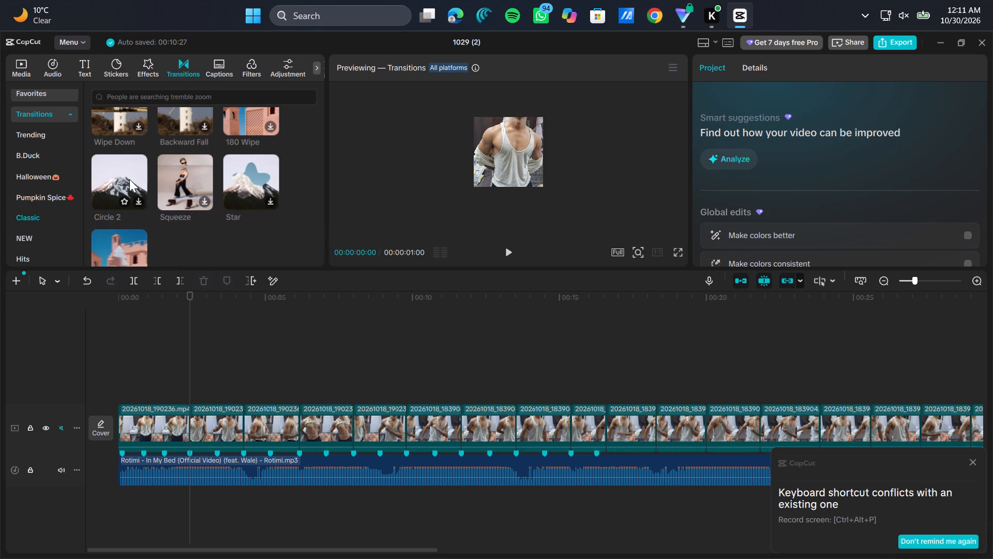
{"action": "scroll", "coordinate": [250, 178], "scroll_direction": "down", "scroll_amount": 1}
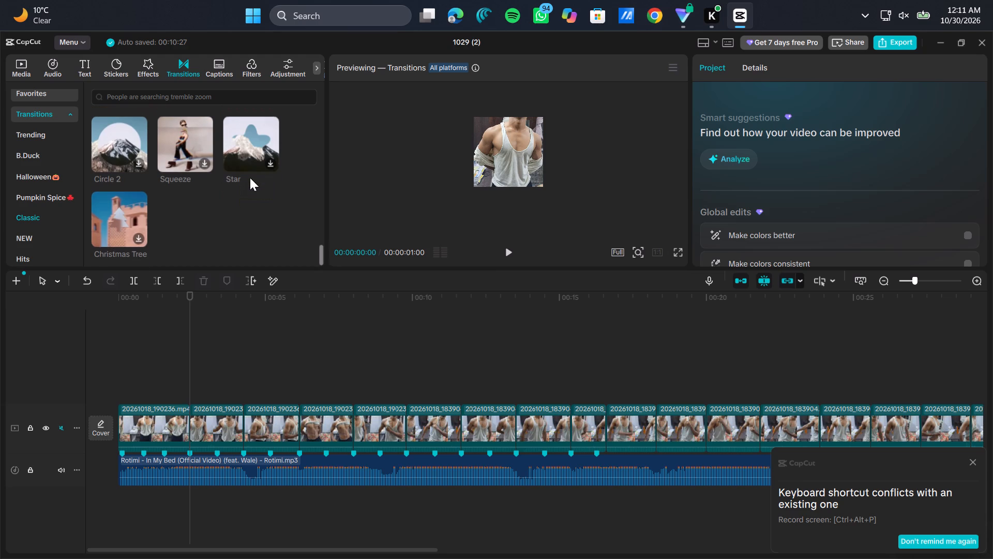
{"action": "scroll", "coordinate": [250, 178], "scroll_direction": "down", "scroll_amount": 1}
{"action": "scroll", "coordinate": [122, 217], "scroll_direction": "up", "scroll_amount": 6}
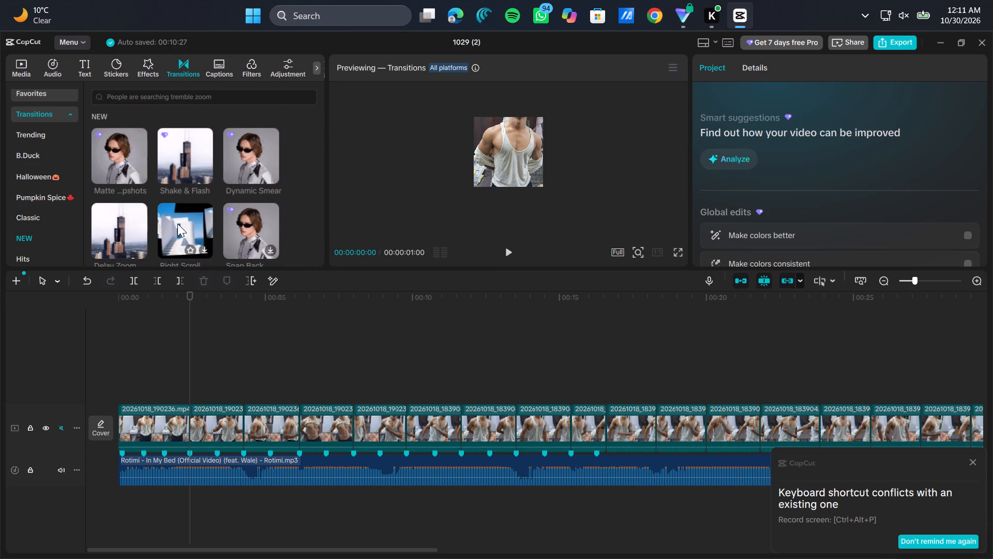
Preview the Mix transition from Classic and add it to the first cut at 00:00:02:13.
{"action": "left_click", "coordinate": [35, 217]}
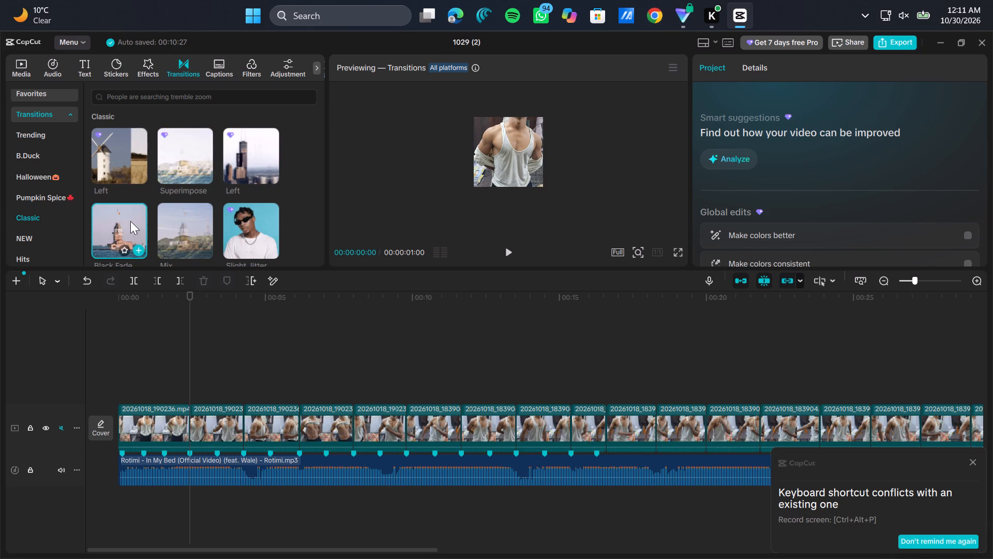
{"action": "double_click", "coordinate": [180, 221]}
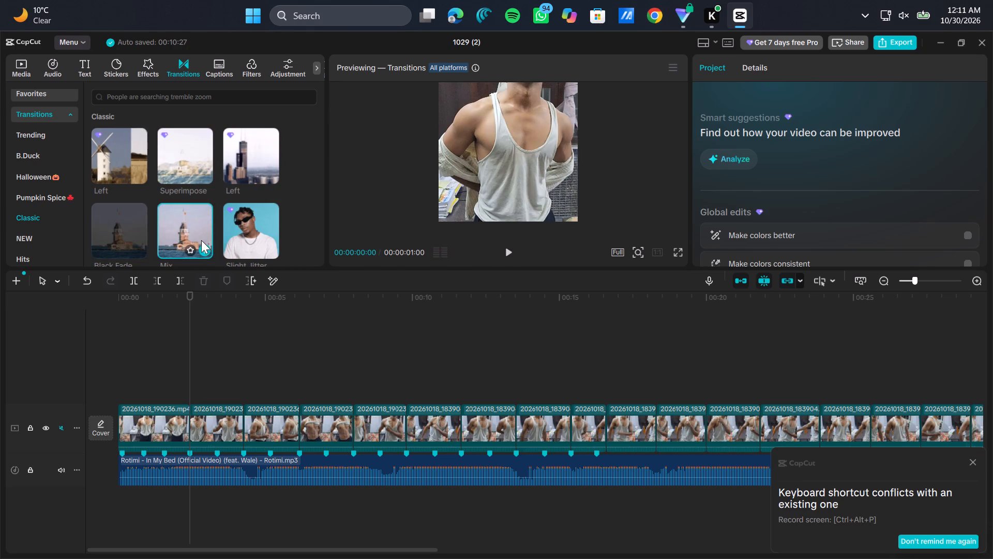
{"action": "left_click", "coordinate": [204, 242]}
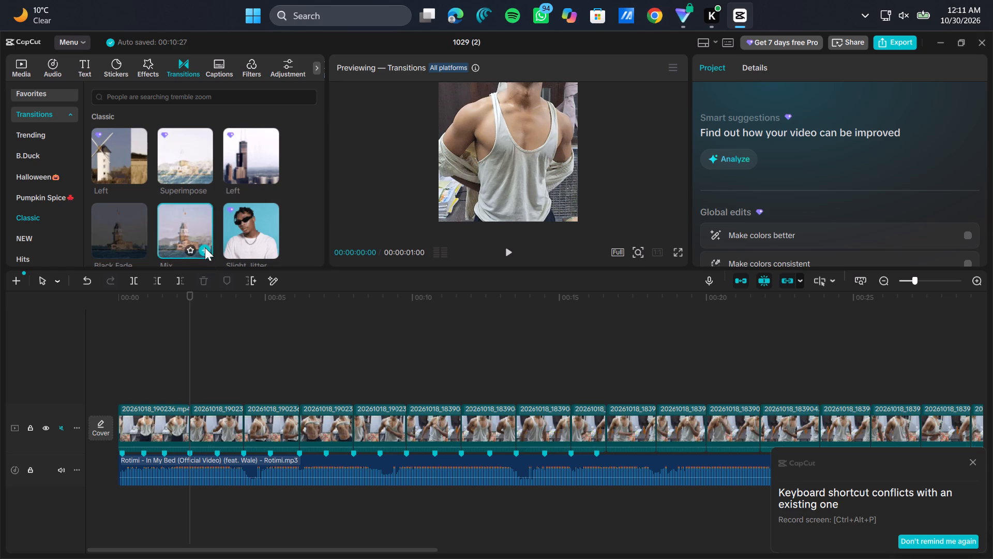
{"action": "left_click", "coordinate": [205, 247]}
Add the Mix transition to the cuts at 00:00:04:08, 00:00:06:05 and 00:00:08:00.
{"action": "left_click", "coordinate": [234, 350]}
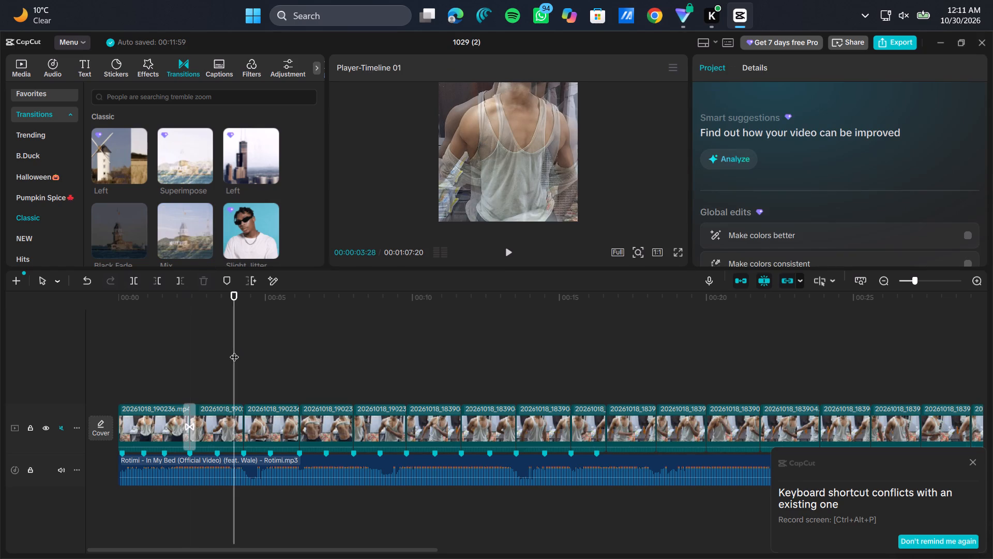
{"action": "left_click_drag", "start_coordinate": [234, 350], "coordinate": [244, 358]}
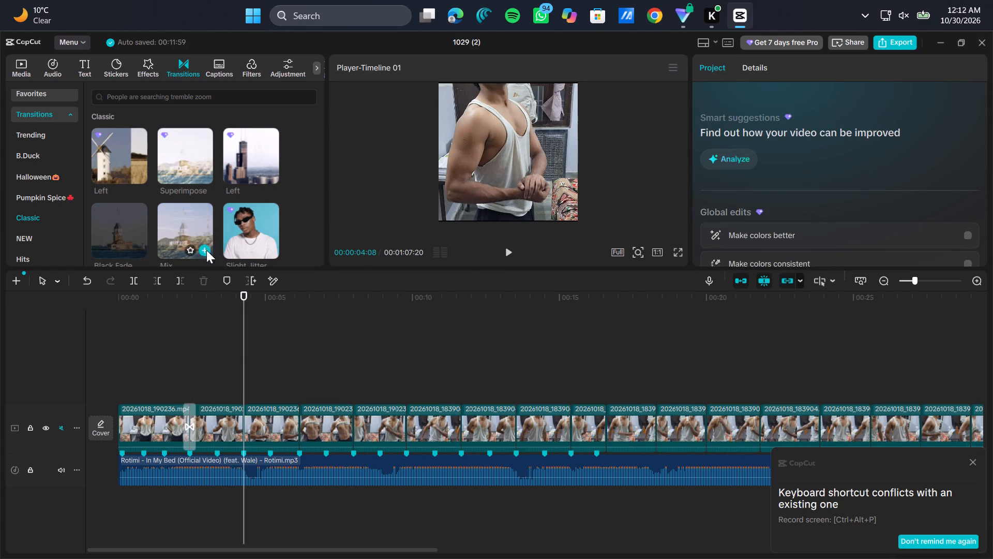
{"action": "left_click", "coordinate": [203, 247]}
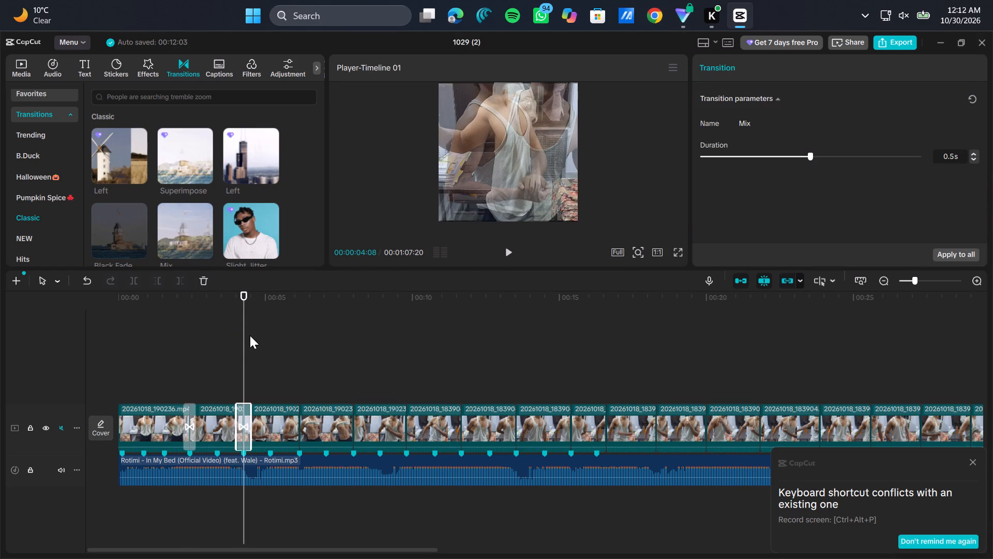
{"action": "left_click_drag", "start_coordinate": [243, 343], "coordinate": [293, 342]}
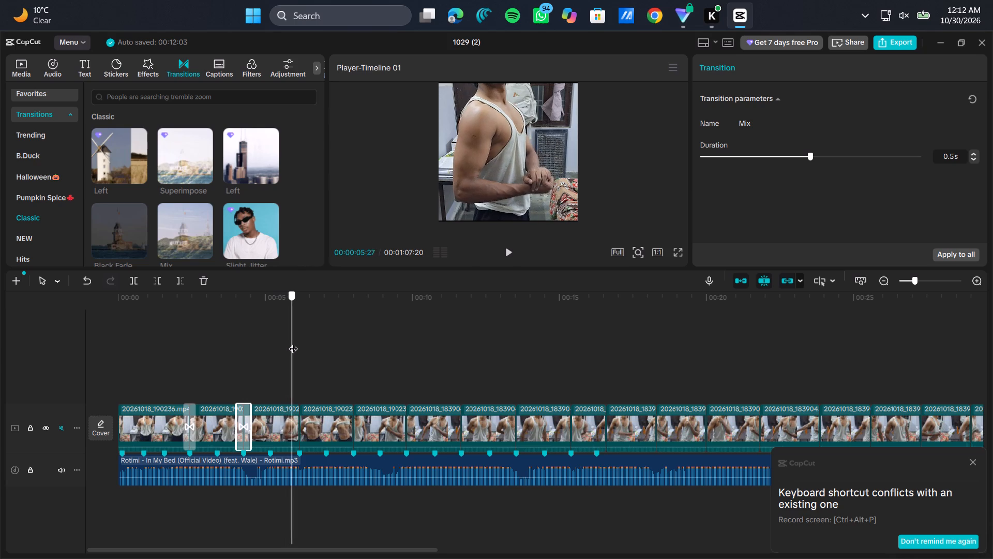
{"action": "left_click_drag", "start_coordinate": [293, 342], "coordinate": [306, 343]}
{"action": "left_click", "coordinate": [306, 343]}
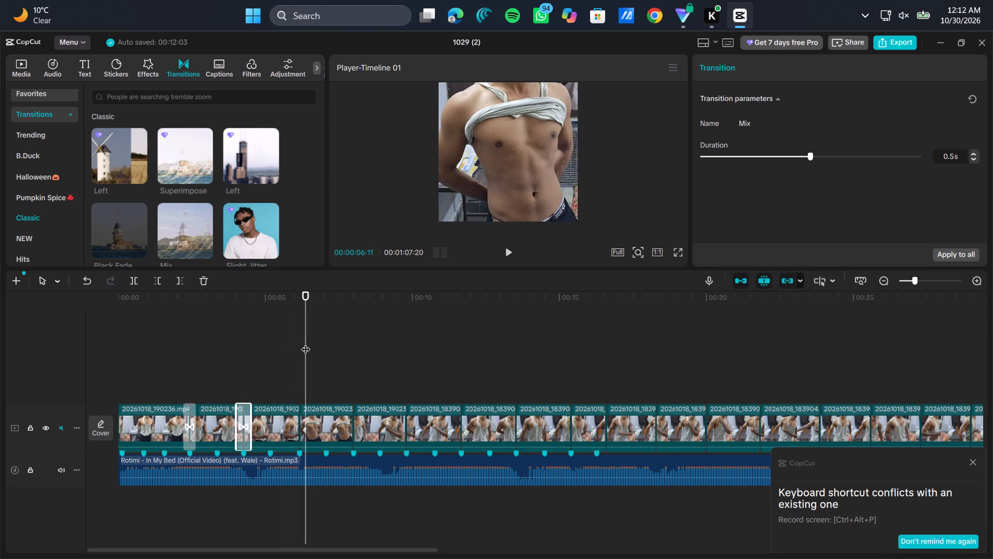
{"action": "left_click_drag", "start_coordinate": [306, 343], "coordinate": [301, 346]}
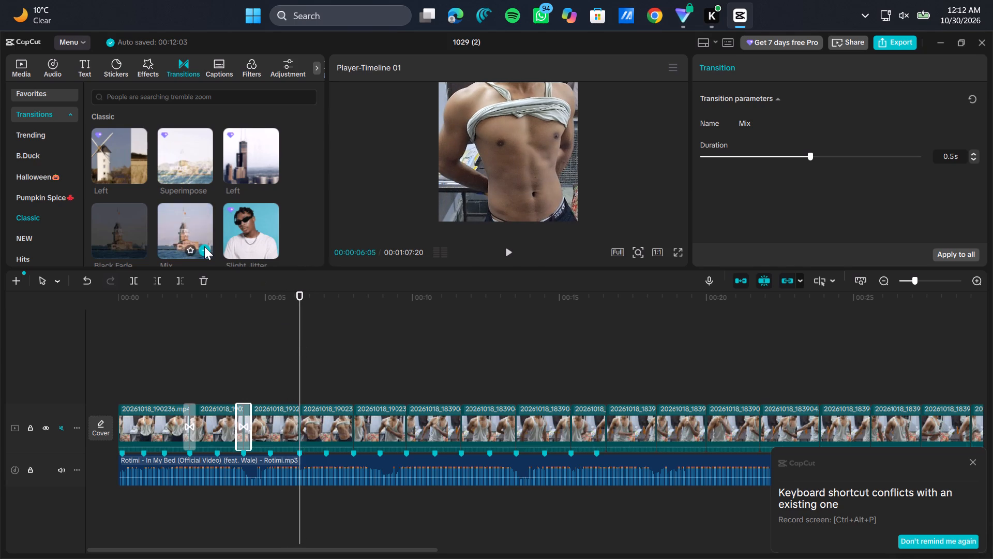
{"action": "left_click", "coordinate": [205, 247]}
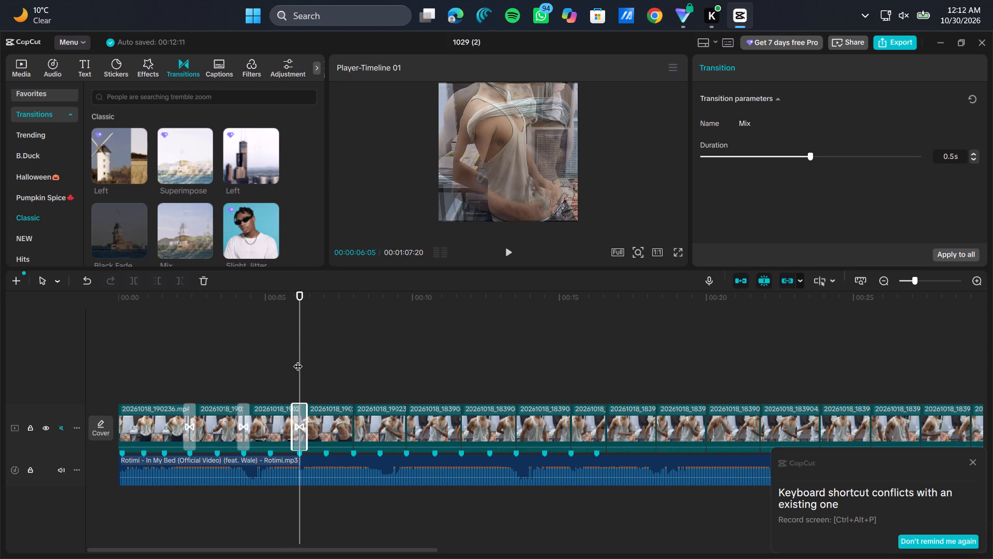
{"action": "left_click_drag", "start_coordinate": [298, 360], "coordinate": [352, 360]}
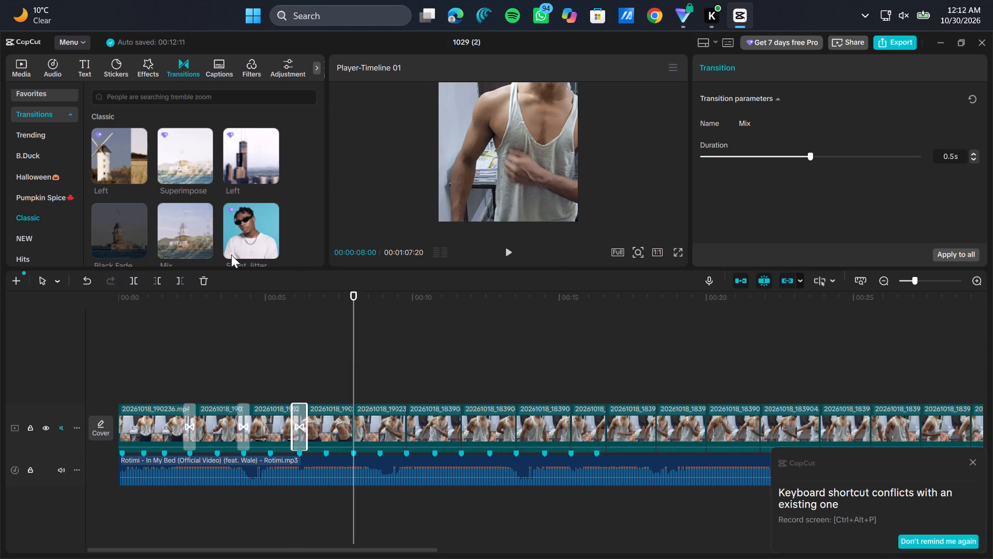
{"action": "left_click", "coordinate": [206, 247]}
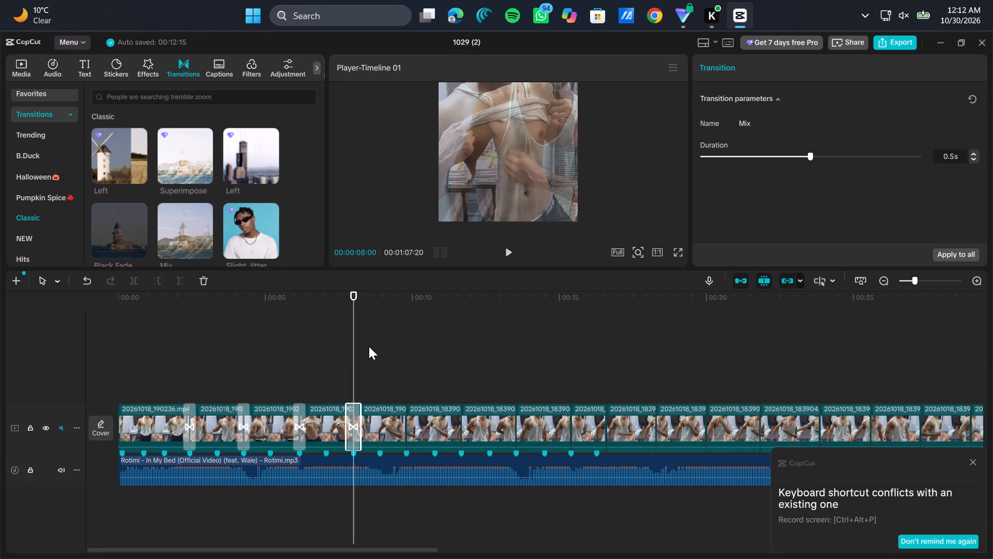
Add the Mix transition to the cuts at 00:00:09:24 and 00:00:11:20.
{"action": "left_click_drag", "start_coordinate": [349, 339], "coordinate": [409, 339]}
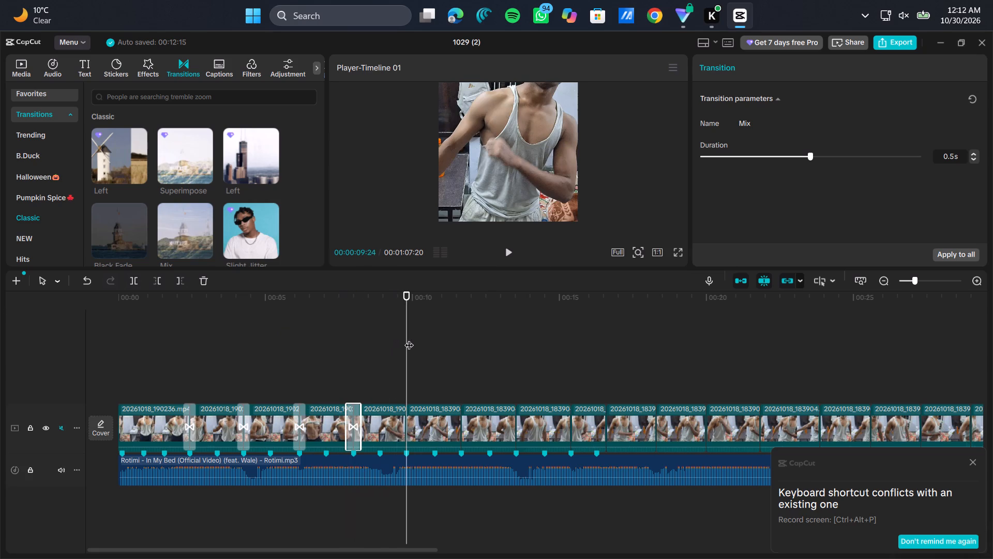
{"action": "left_click", "coordinate": [207, 252]}
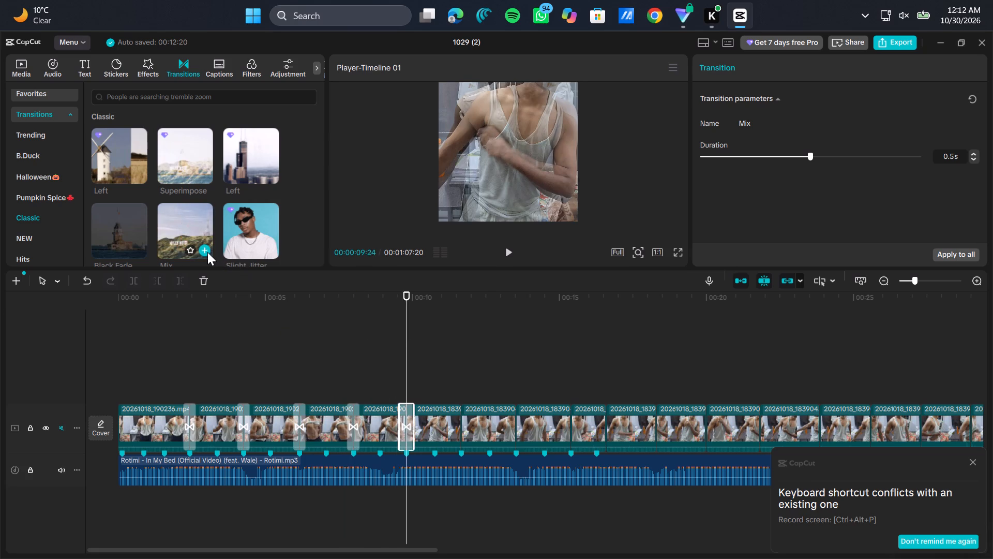
{"action": "left_click_drag", "start_coordinate": [403, 355], "coordinate": [456, 355]}
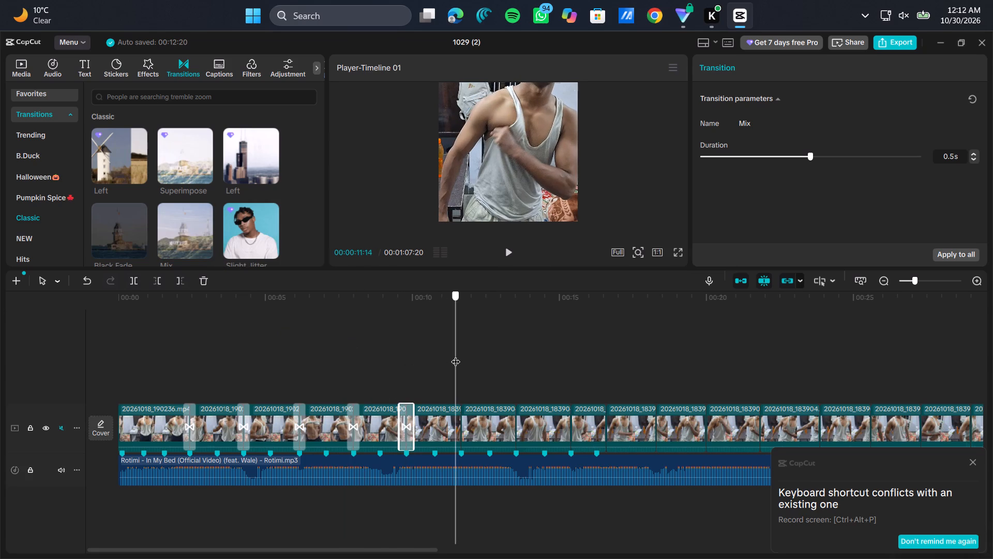
{"action": "left_click_drag", "start_coordinate": [456, 355], "coordinate": [462, 356]}
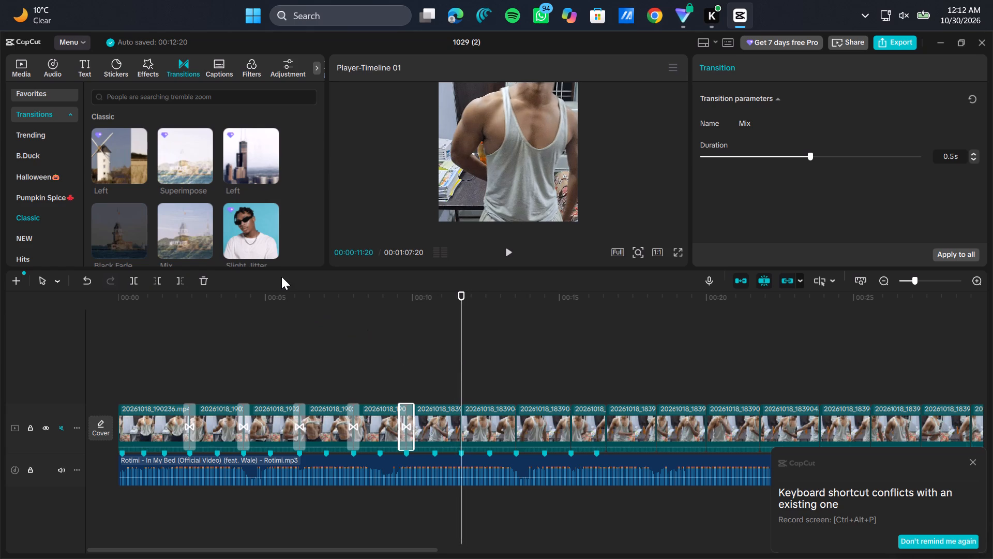
{"action": "left_click", "coordinate": [202, 248]}
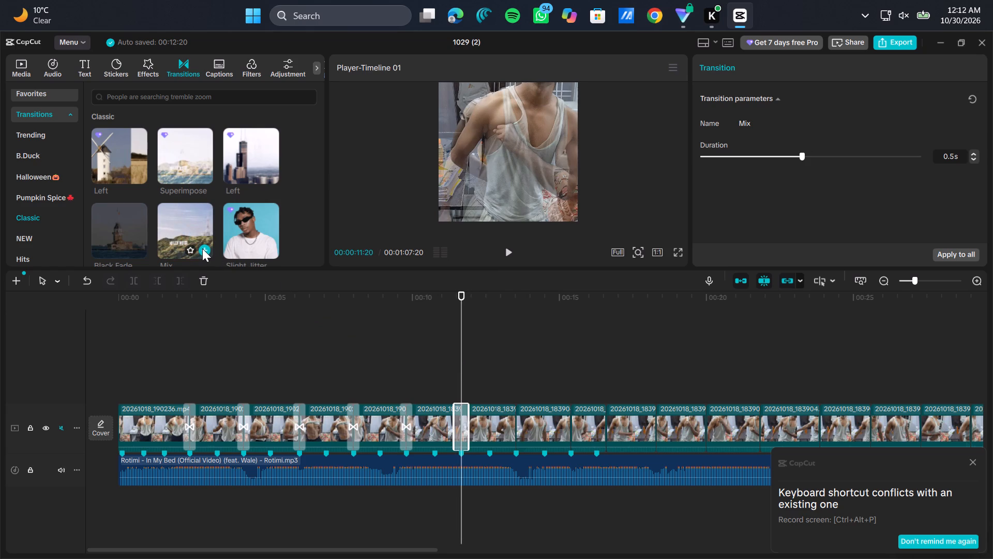
Add the Mix transition to the cuts at 00:00:13:16, 00:00:15:12 and 00:00:16:18, accepting duplicate frames for short clips.
{"action": "left_click_drag", "start_coordinate": [463, 354], "coordinate": [480, 354]}
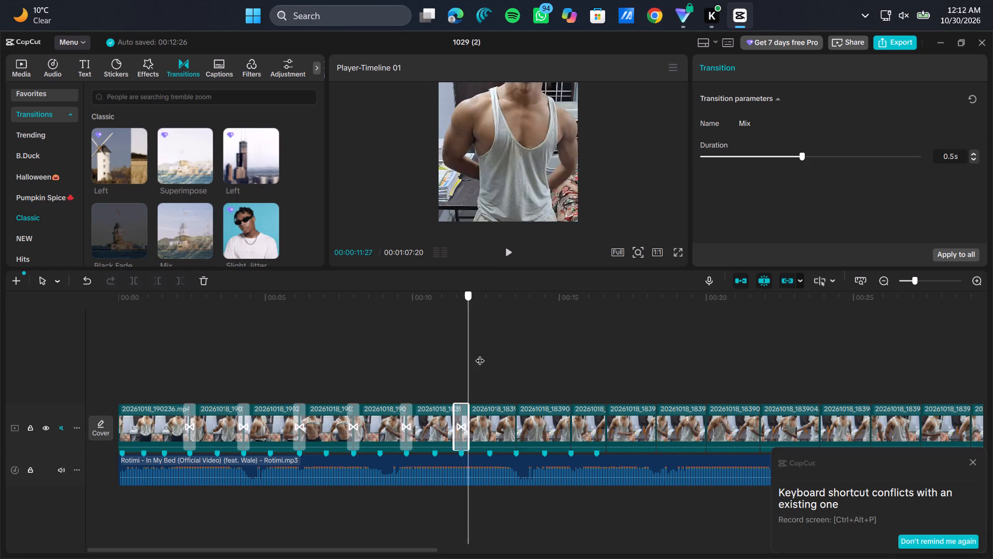
{"action": "left_click_drag", "start_coordinate": [480, 354], "coordinate": [518, 359]}
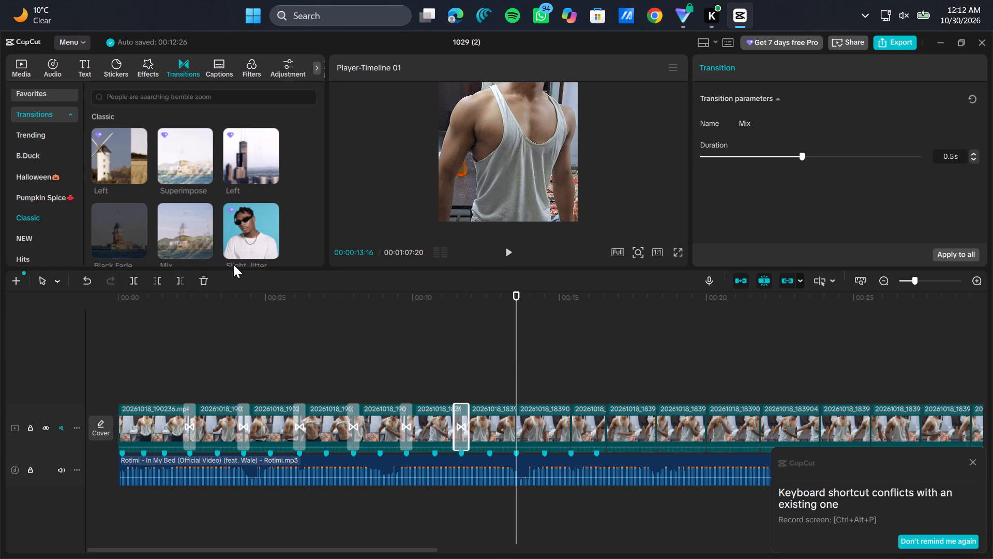
{"action": "left_click", "coordinate": [206, 248]}
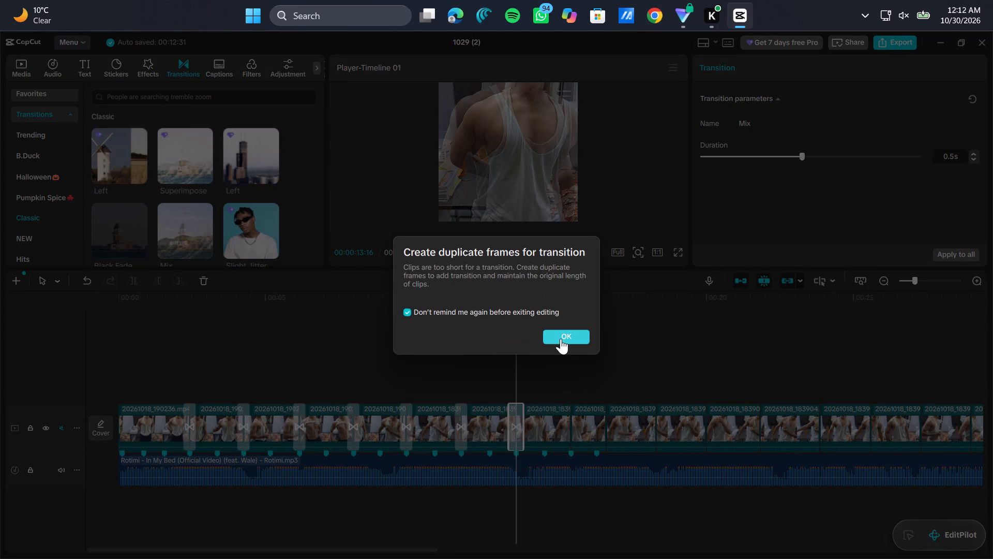
{"action": "left_click", "coordinate": [561, 339]}
{"action": "left_click_drag", "start_coordinate": [518, 346], "coordinate": [561, 341]}
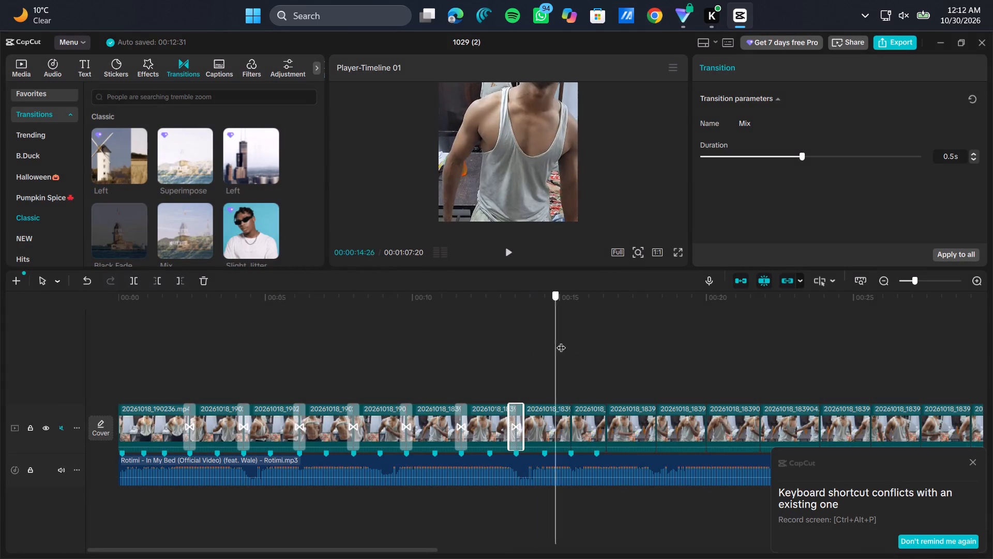
{"action": "left_click_drag", "start_coordinate": [561, 341], "coordinate": [570, 340]}
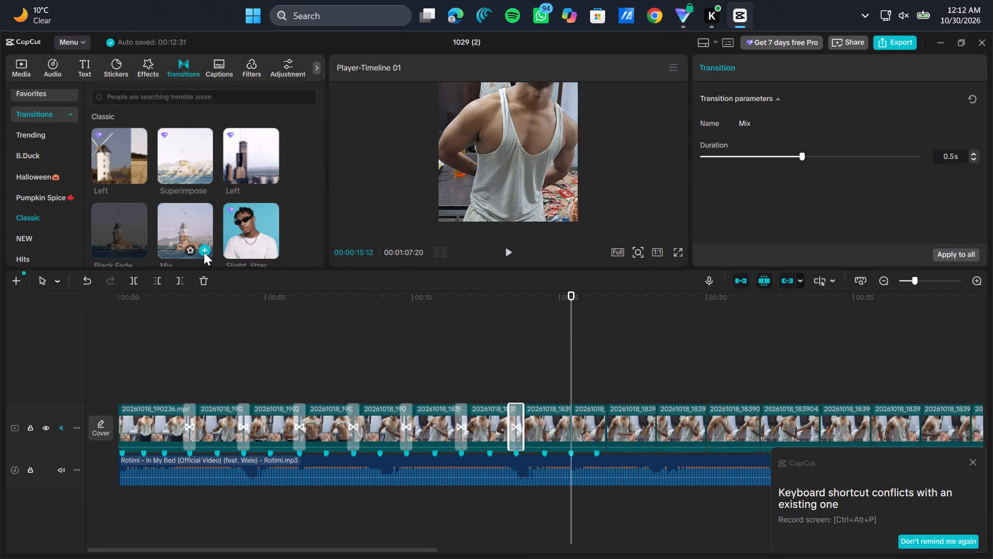
{"action": "left_click", "coordinate": [204, 252]}
{"action": "left_click_drag", "start_coordinate": [569, 332], "coordinate": [608, 332]}
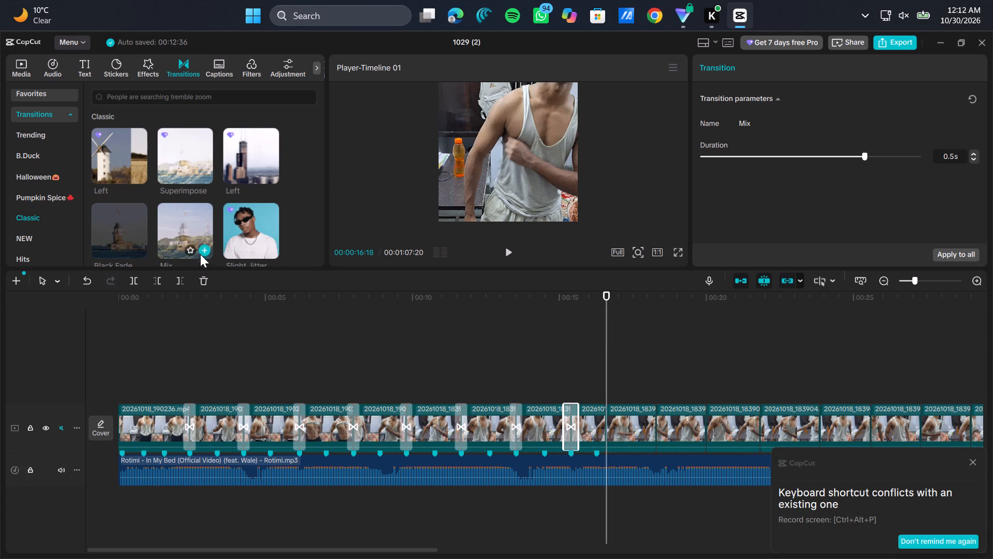
{"action": "left_click", "coordinate": [200, 249]}
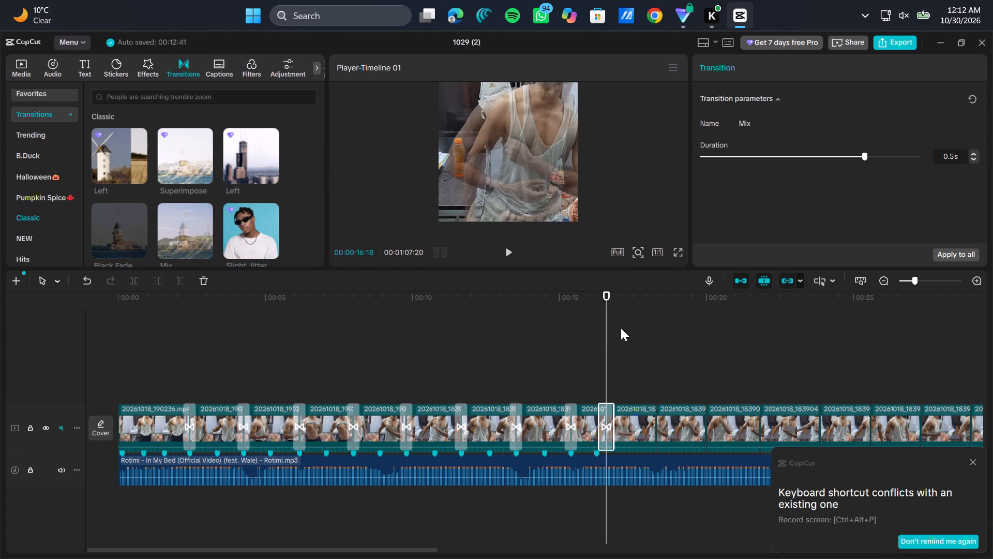
Add the Mix transition to the cut at 00:00:18:09.
{"action": "left_click_drag", "start_coordinate": [610, 337], "coordinate": [642, 337]}
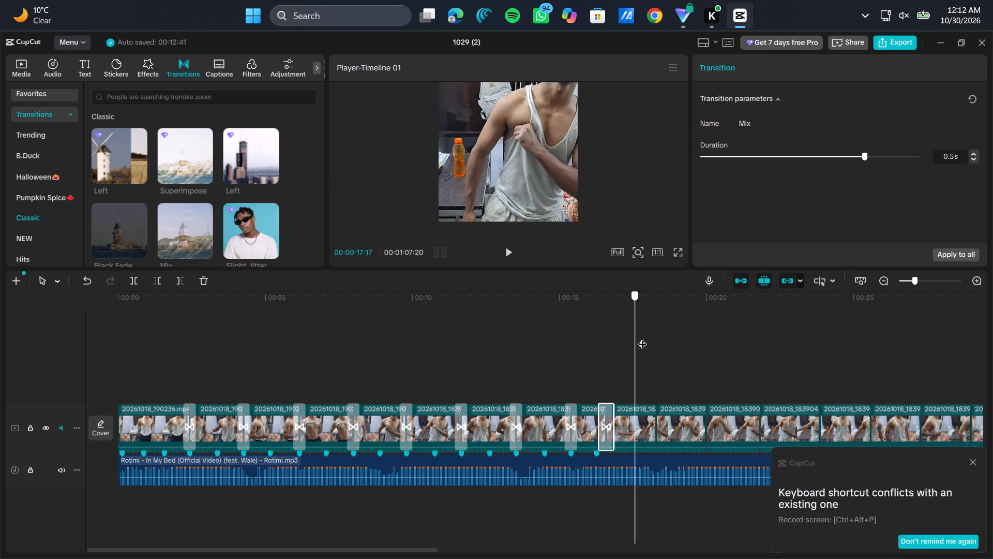
{"action": "left_click_drag", "start_coordinate": [642, 337], "coordinate": [661, 339]}
{"action": "left_click", "coordinate": [661, 339]}
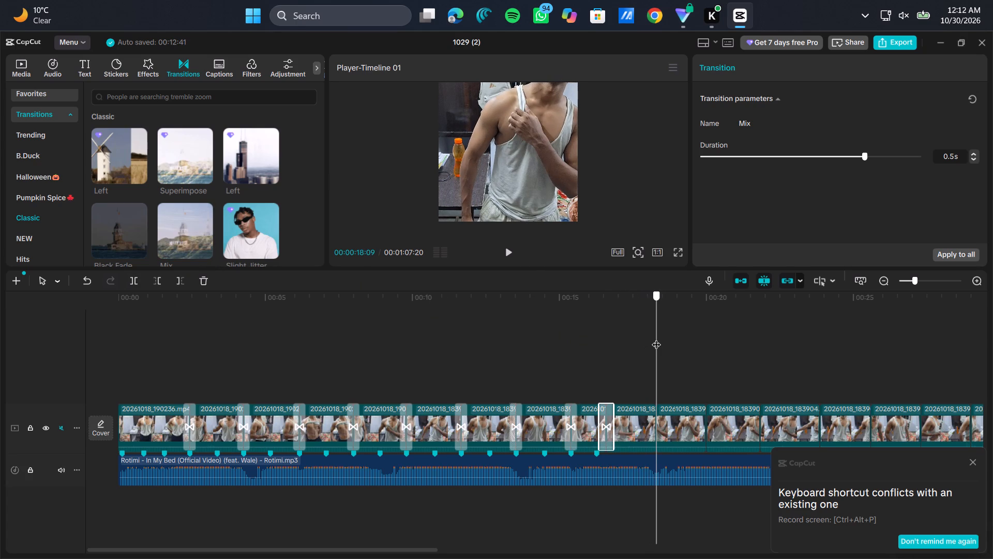
{"action": "left_click", "coordinate": [209, 251]}
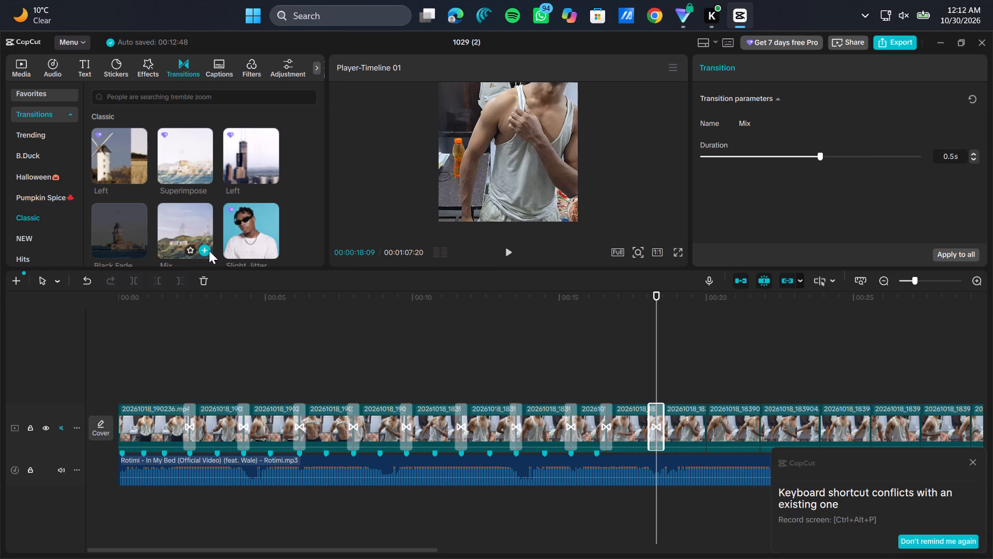
Dismiss the keyboard shortcut conflict notification covering the timeline.
{"action": "left_click", "coordinate": [977, 462]}
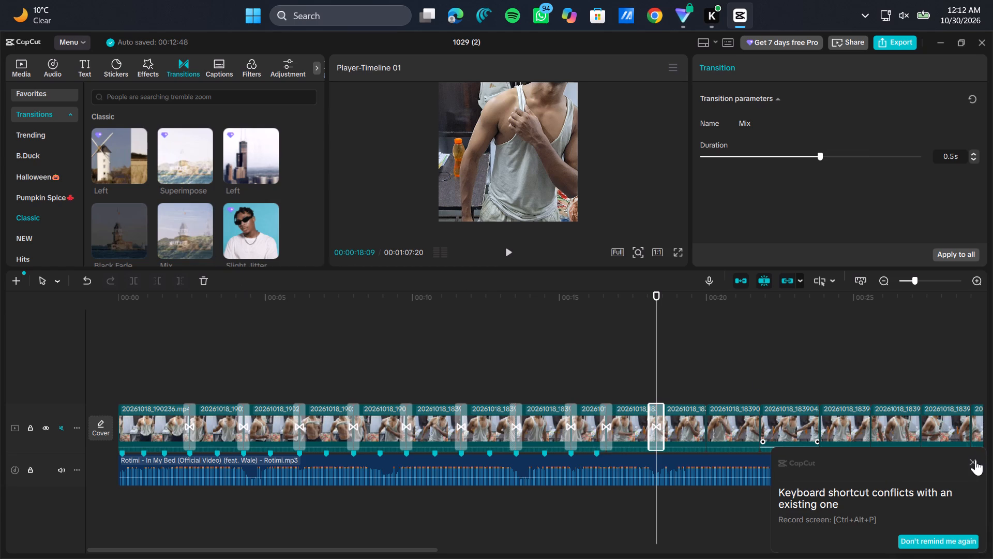
{"action": "left_click", "coordinate": [974, 460]}
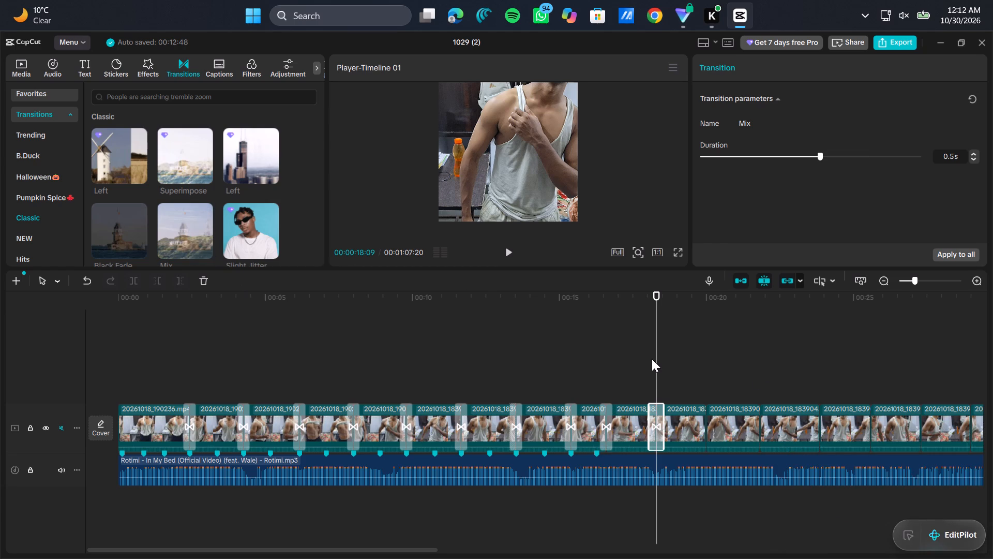
Add the Mix transition to the cuts at 00:00:20:00 and 00:00:21:25.
{"action": "left_click_drag", "start_coordinate": [652, 359], "coordinate": [657, 358]}
{"action": "left_click_drag", "start_coordinate": [657, 358], "coordinate": [712, 358]}
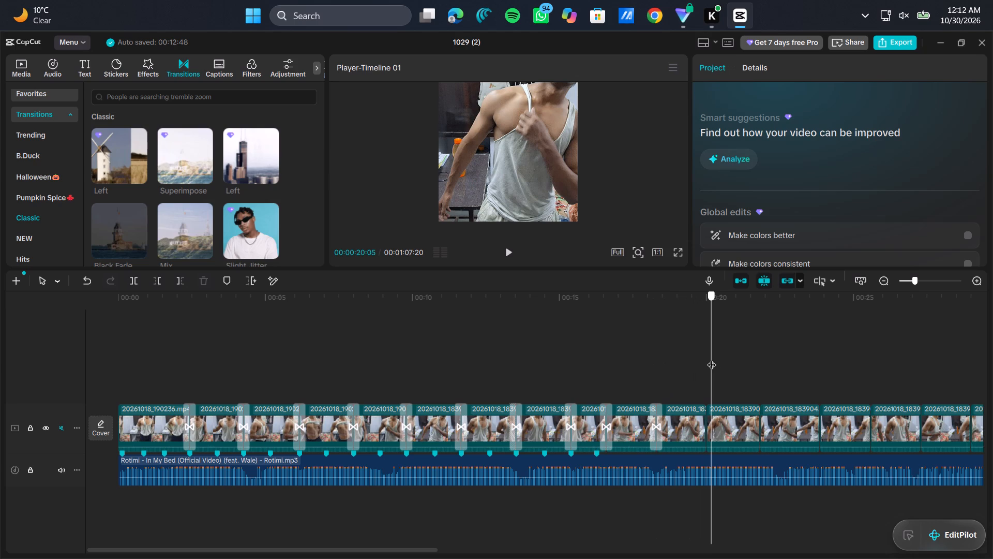
{"action": "left_click_drag", "start_coordinate": [712, 358], "coordinate": [710, 360]}
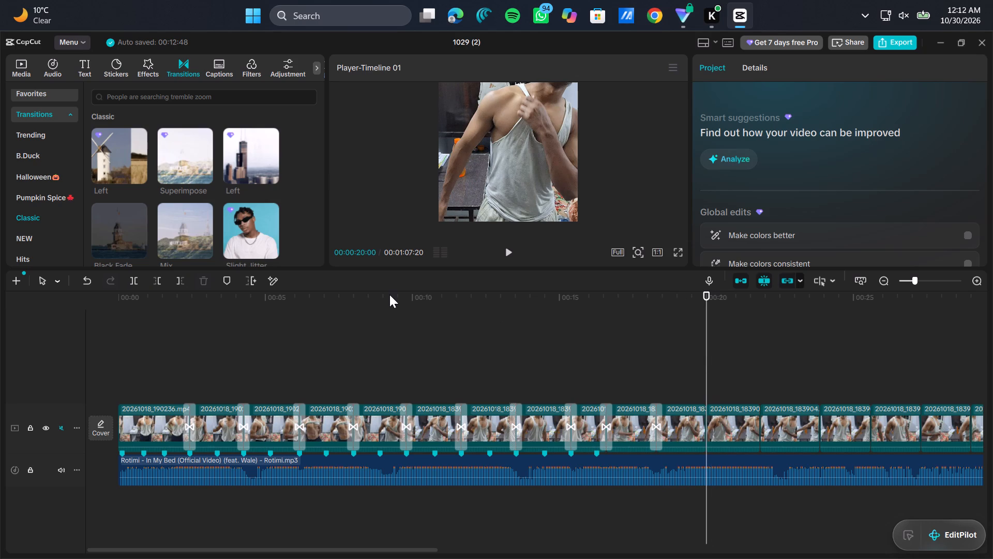
{"action": "left_click", "coordinate": [205, 256]}
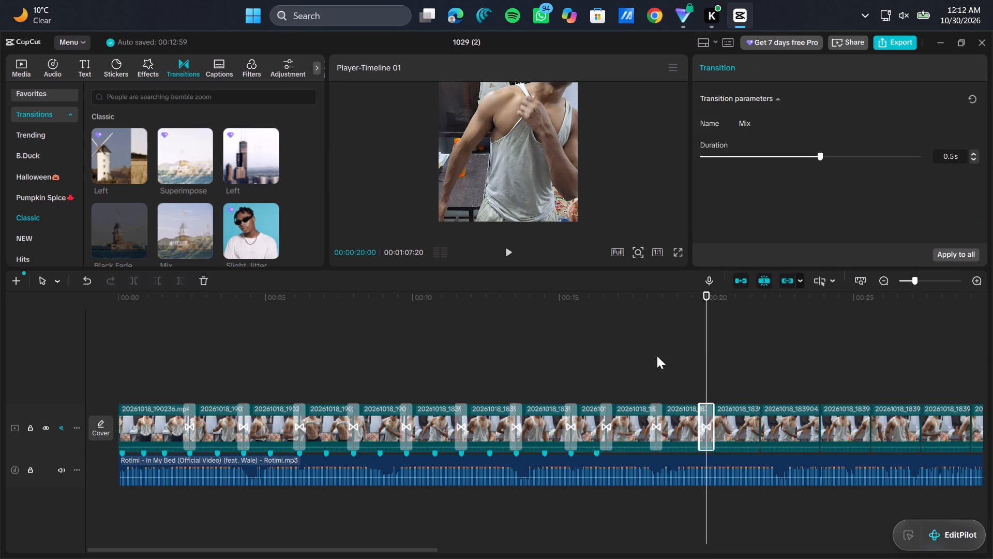
{"action": "left_click_drag", "start_coordinate": [708, 347], "coordinate": [759, 350]}
{"action": "left_click", "coordinate": [204, 252]}
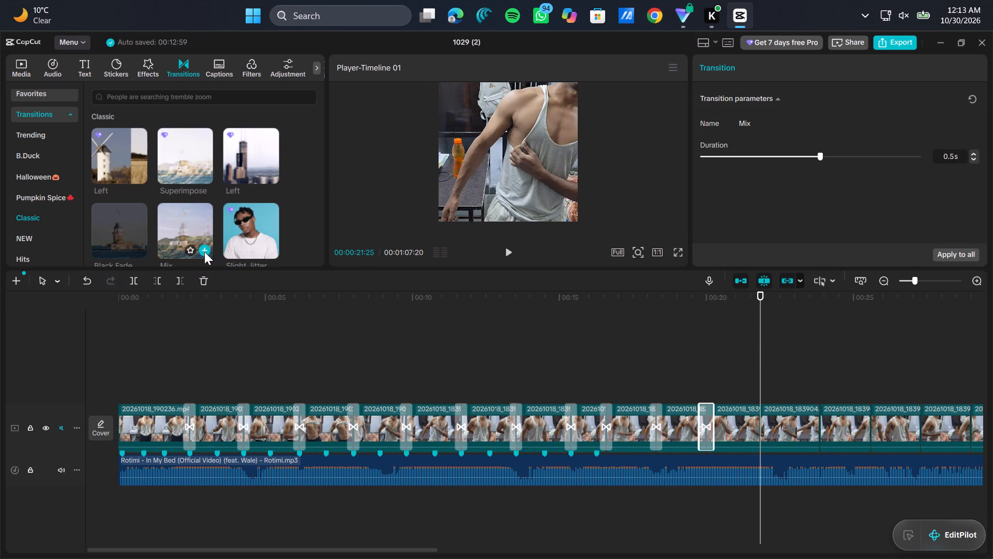
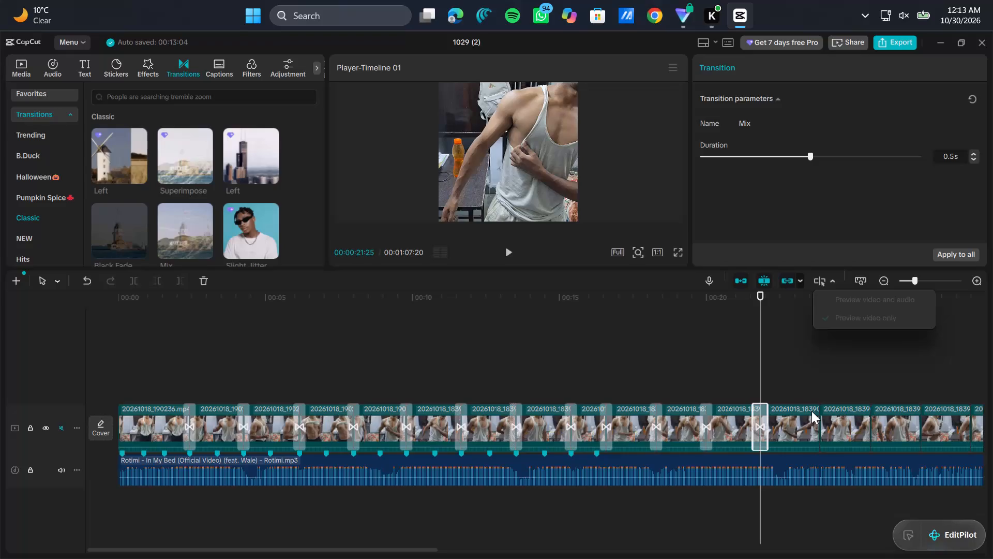
Add the Mix transition to the cuts at 00:00:23:26 and 00:00:25:18.
{"action": "left_click", "coordinate": [839, 345]}
{"action": "scroll", "coordinate": [839, 345], "scroll_direction": "left", "scroll_amount": 2}
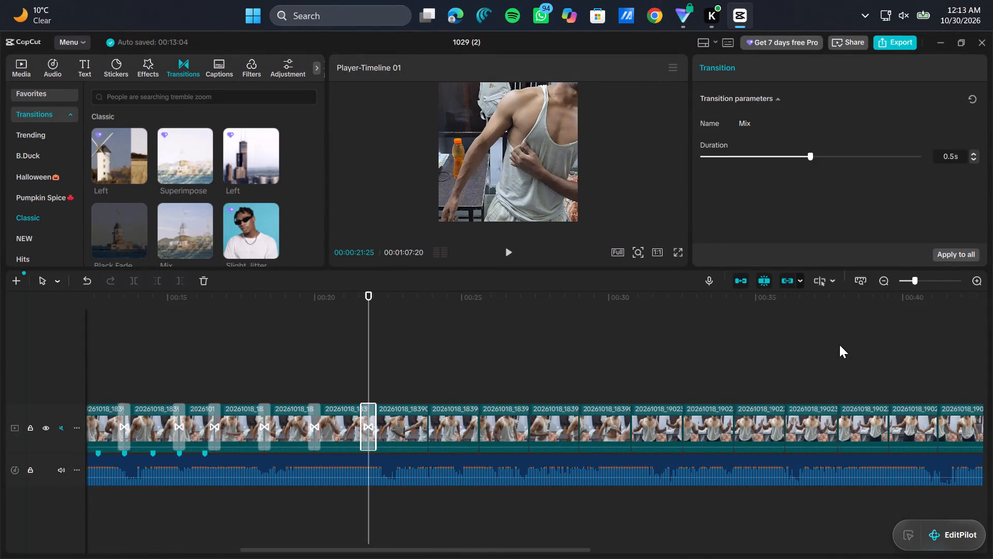
{"action": "left_click", "coordinate": [408, 334]}
{"action": "left_click", "coordinate": [408, 334]}
{"action": "left_click_drag", "start_coordinate": [408, 334], "coordinate": [420, 336]}
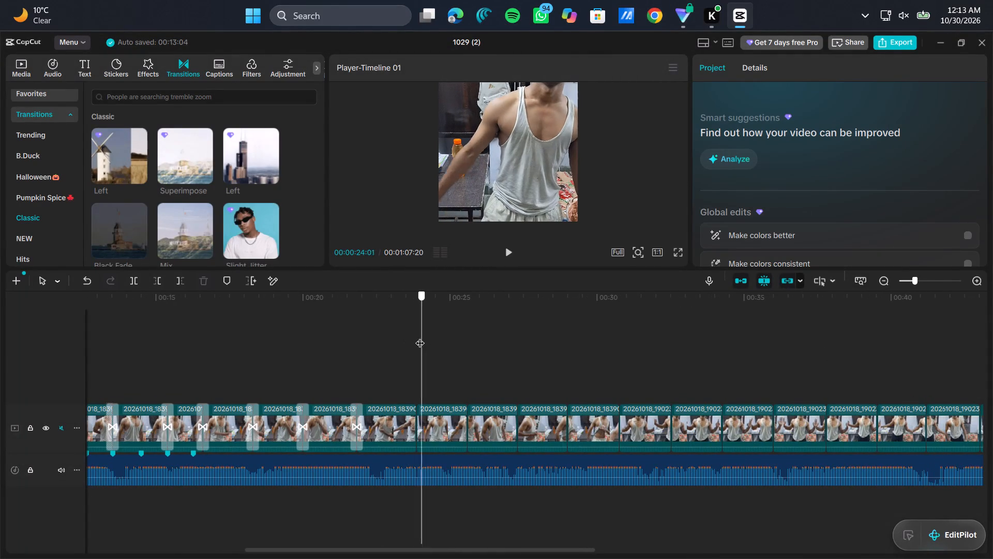
{"action": "left_click_drag", "start_coordinate": [420, 336], "coordinate": [418, 338]}
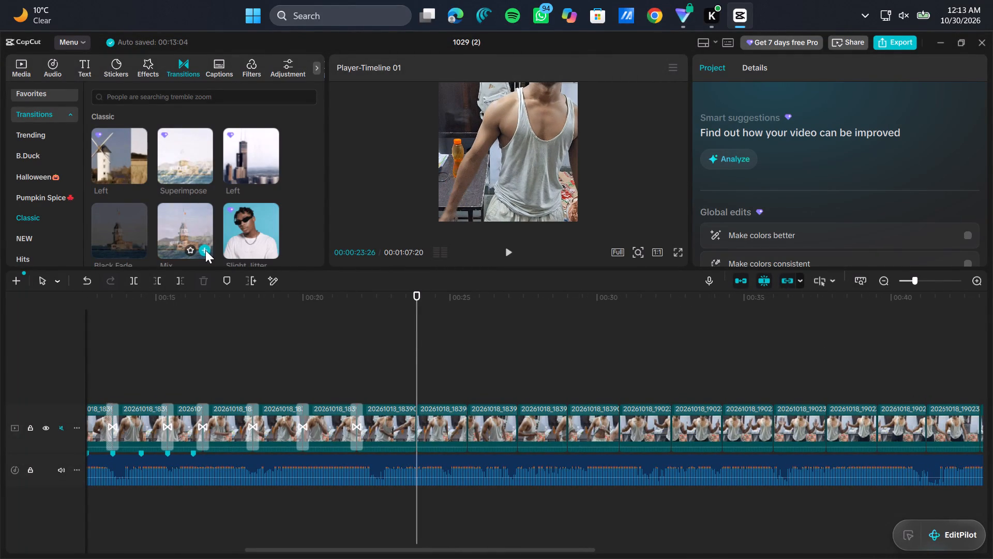
{"action": "left_click", "coordinate": [205, 251]}
{"action": "left_click_drag", "start_coordinate": [413, 351], "coordinate": [468, 350]}
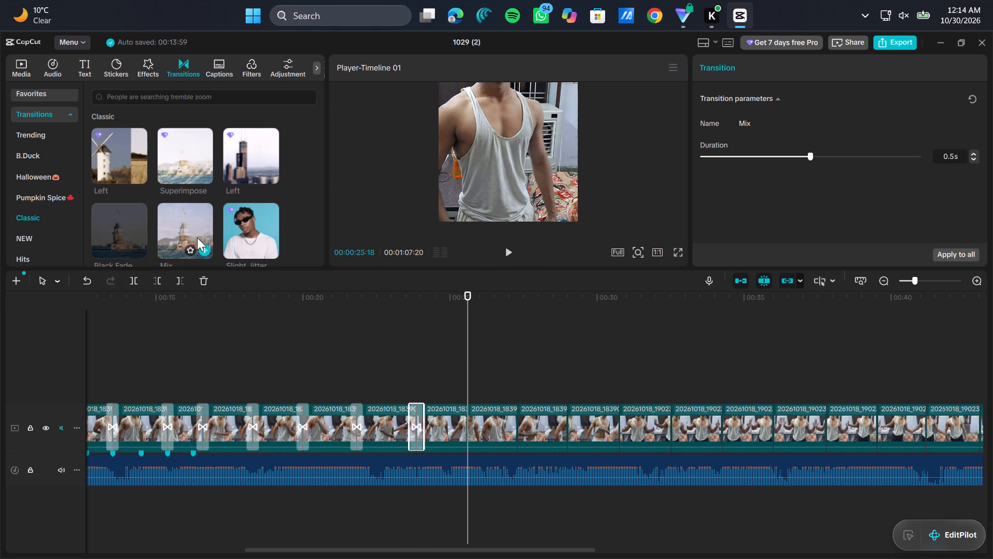
{"action": "left_click", "coordinate": [202, 249]}
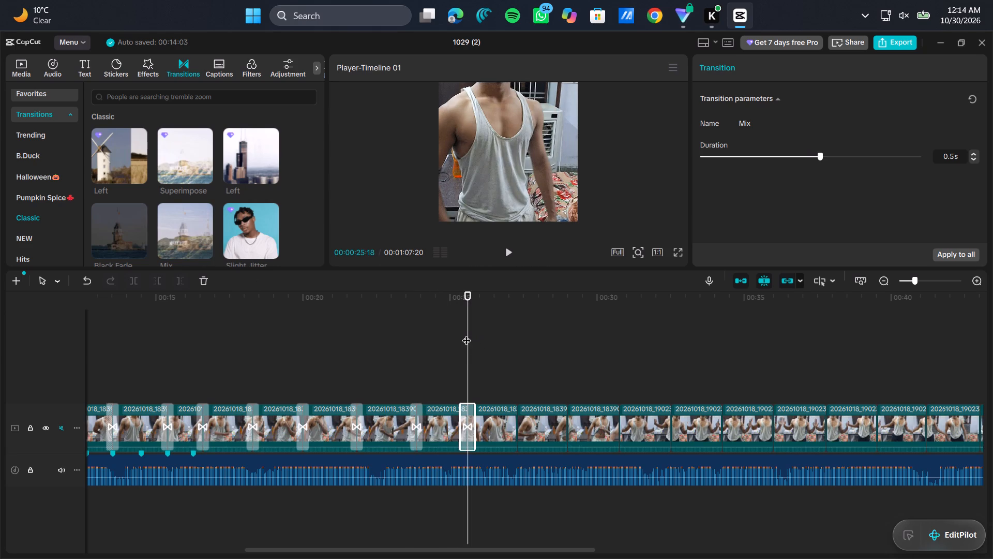
Add the Mix transition to the cuts at 00:00:27:09 and 00:00:29:00.
{"action": "left_click_drag", "start_coordinate": [467, 334], "coordinate": [519, 334]}
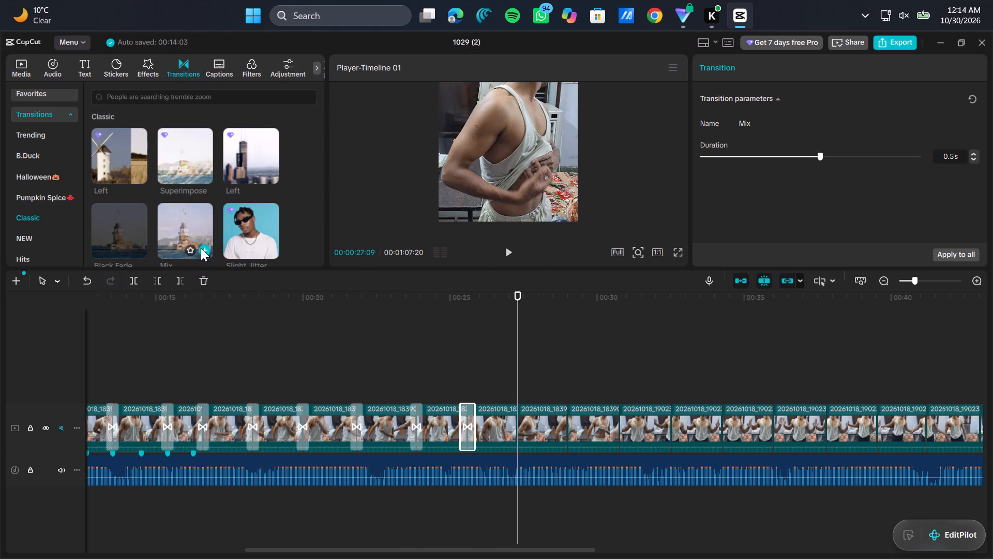
{"action": "left_click", "coordinate": [204, 249]}
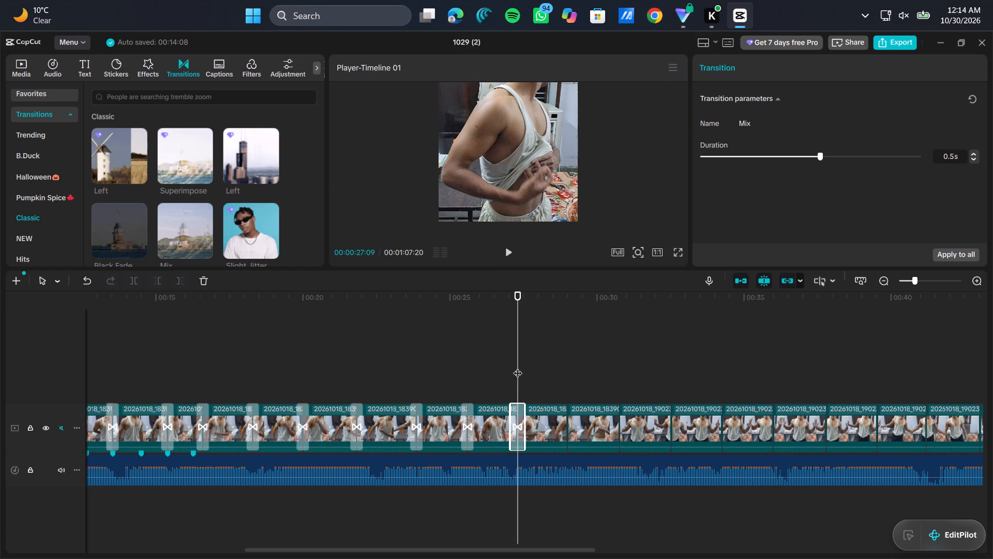
{"action": "left_click_drag", "start_coordinate": [518, 366], "coordinate": [578, 360]}
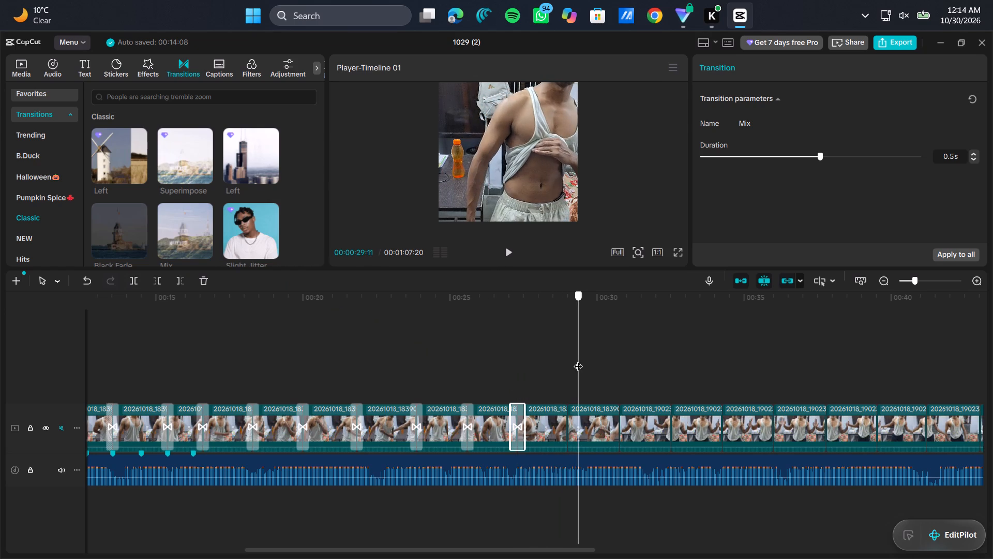
{"action": "left_click_drag", "start_coordinate": [578, 360], "coordinate": [569, 362]}
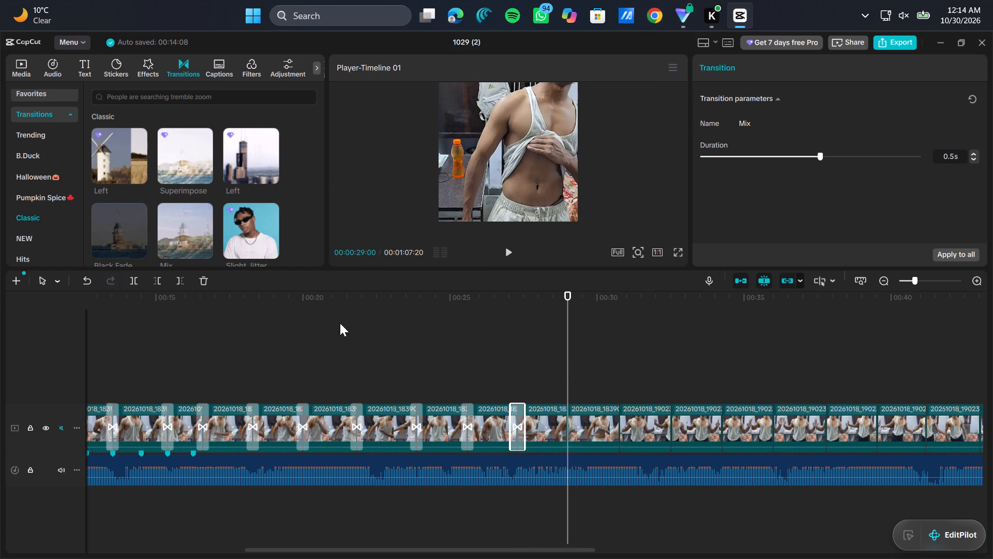
{"action": "left_click", "coordinate": [205, 249]}
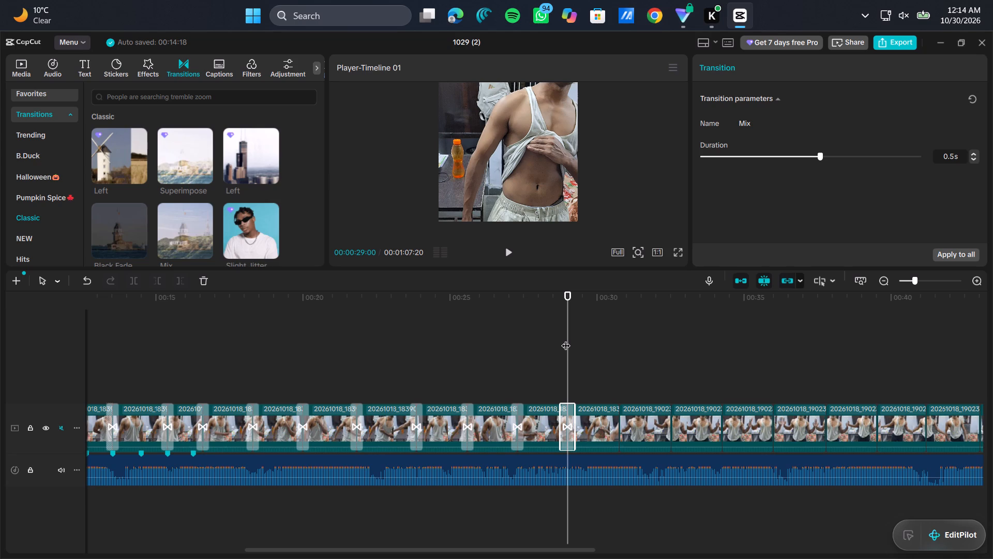
Add the Mix transition to the cuts at 00:00:30:23 and 00:00:32:16.
{"action": "left_click_drag", "start_coordinate": [566, 339], "coordinate": [566, 345]}
{"action": "left_click_drag", "start_coordinate": [566, 345], "coordinate": [537, 352]}
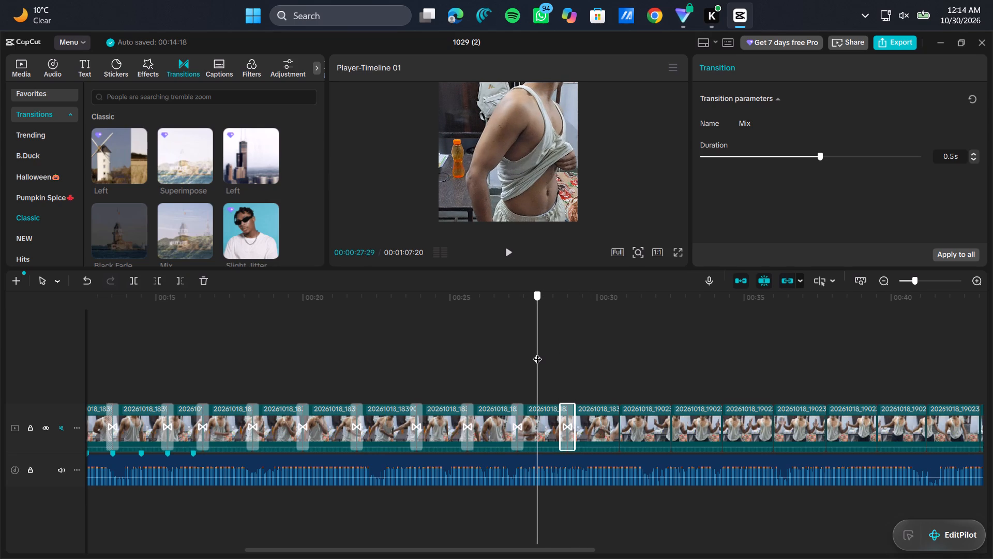
{"action": "left_click_drag", "start_coordinate": [537, 352], "coordinate": [538, 351]}
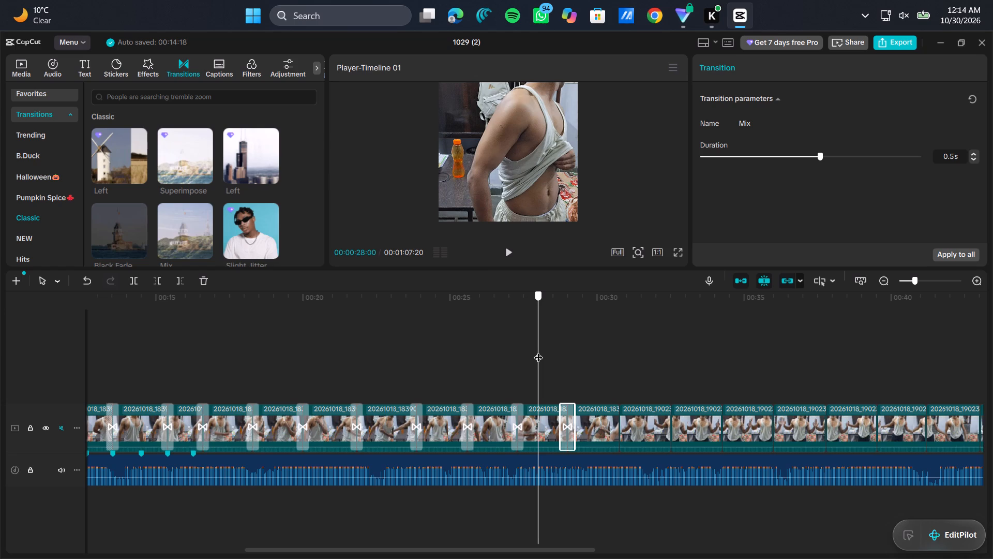
{"action": "left_click_drag", "start_coordinate": [538, 351], "coordinate": [606, 343]}
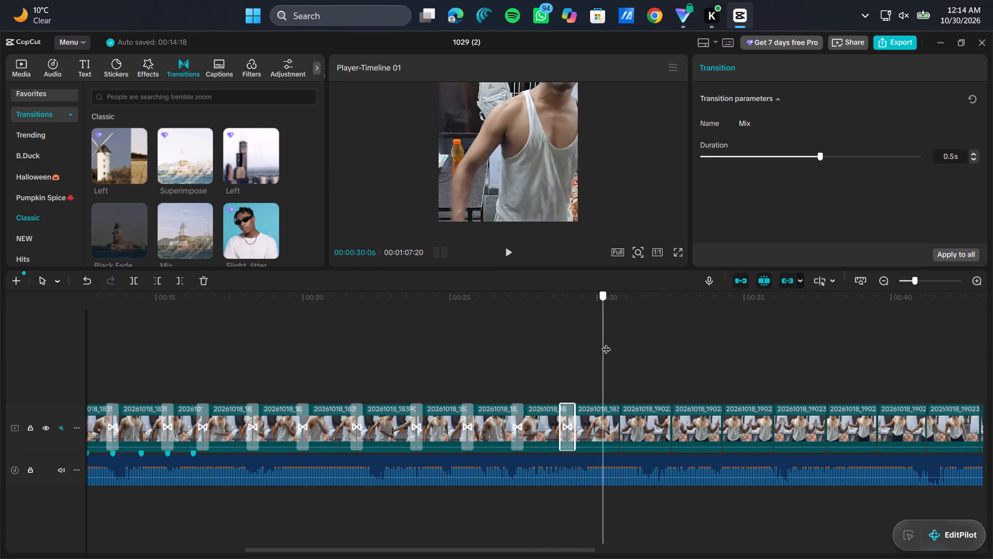
{"action": "left_click_drag", "start_coordinate": [606, 343], "coordinate": [620, 344]}
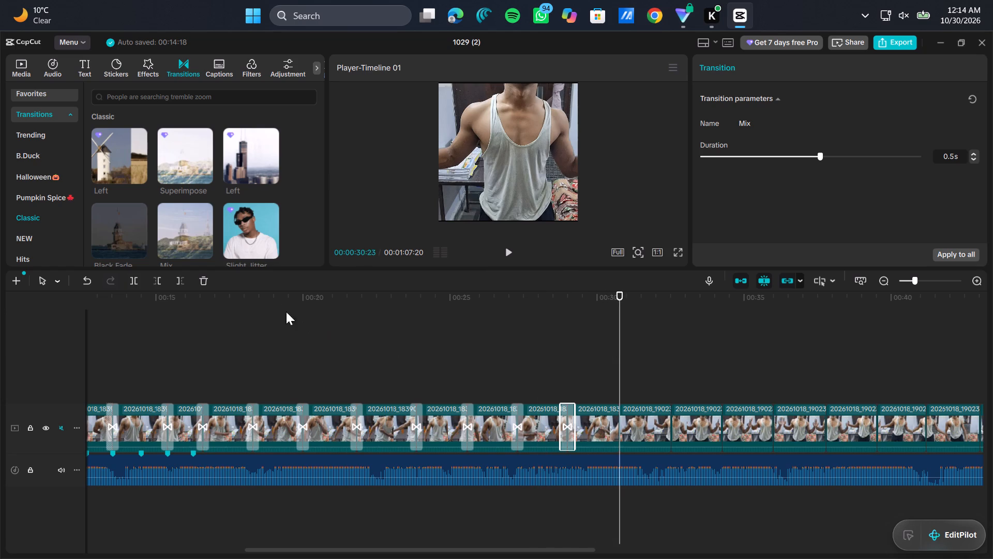
{"action": "left_click", "coordinate": [207, 247]}
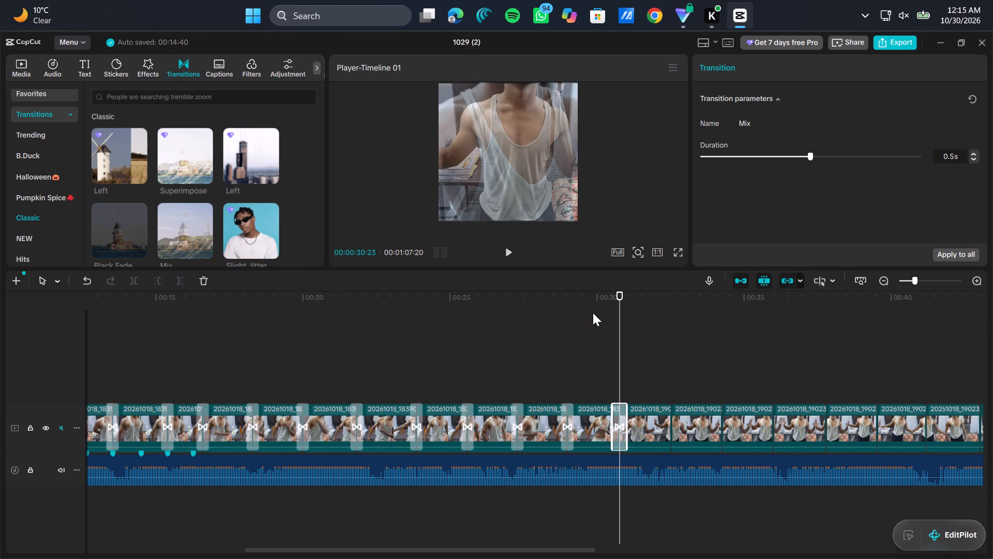
{"action": "left_click_drag", "start_coordinate": [619, 328], "coordinate": [669, 325]}
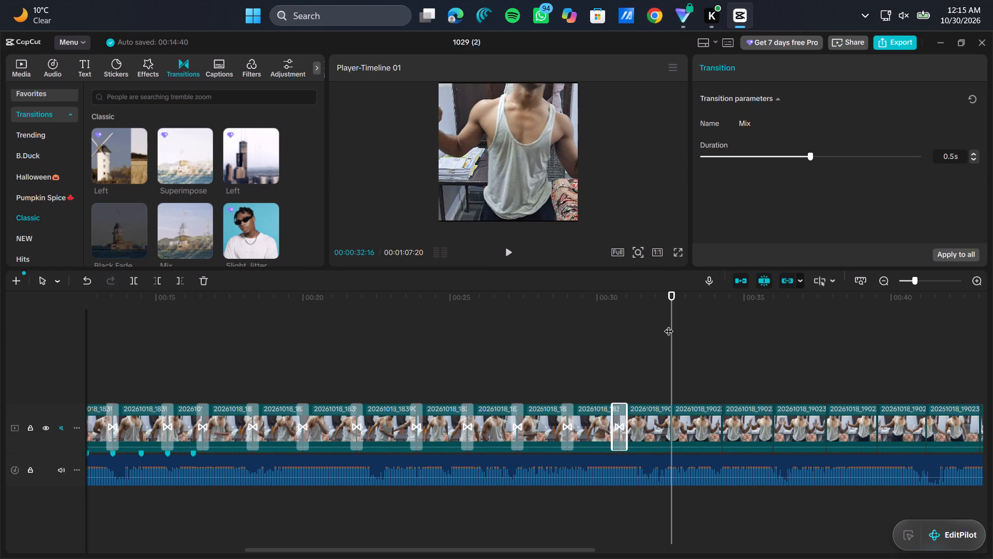
{"action": "left_click", "coordinate": [204, 255]}
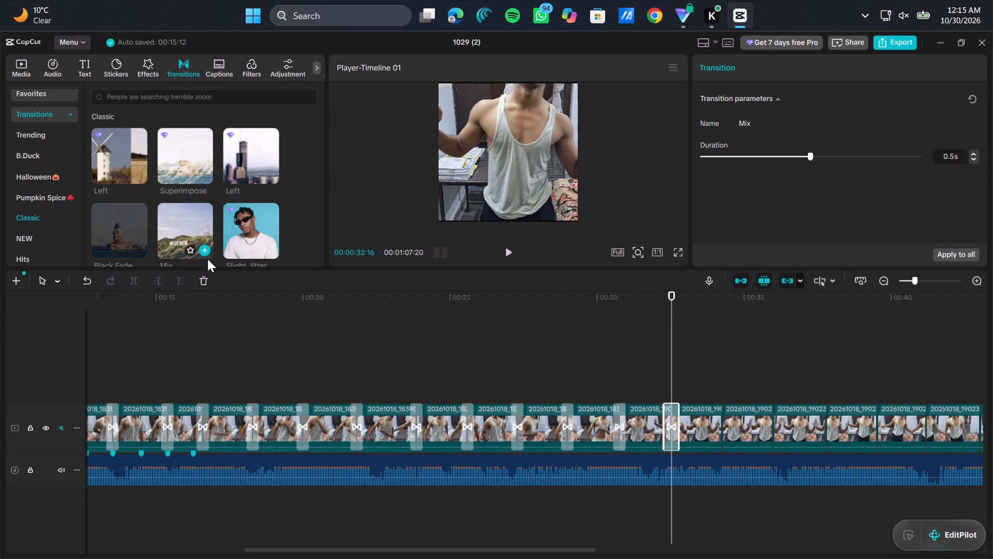
Add the Mix transition to the cuts at 00:00:34:08 and 00:00:36:00.
{"action": "scroll", "coordinate": [408, 365], "scroll_direction": "left", "scroll_amount": 1}
{"action": "left_click", "coordinate": [322, 365]}
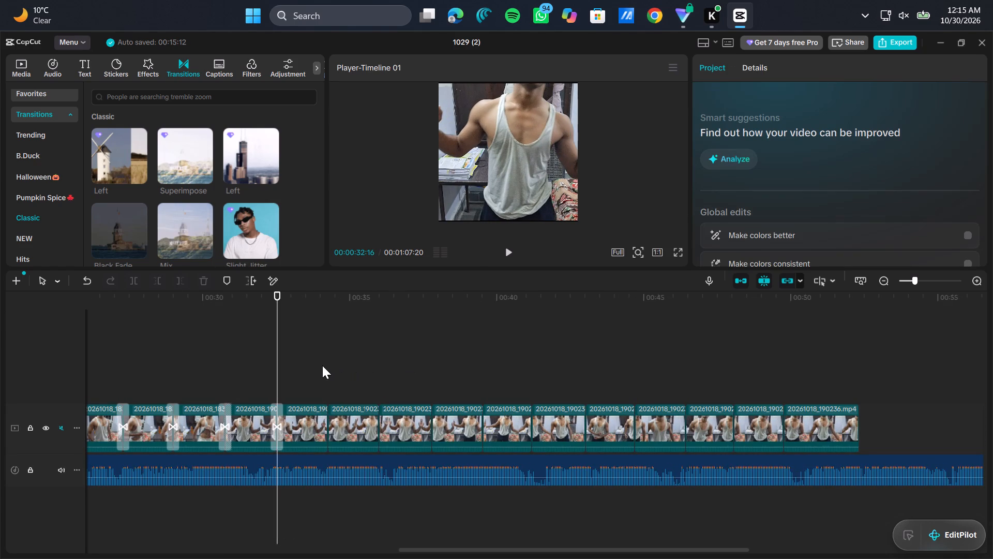
{"action": "left_click_drag", "start_coordinate": [322, 365], "coordinate": [329, 365]}
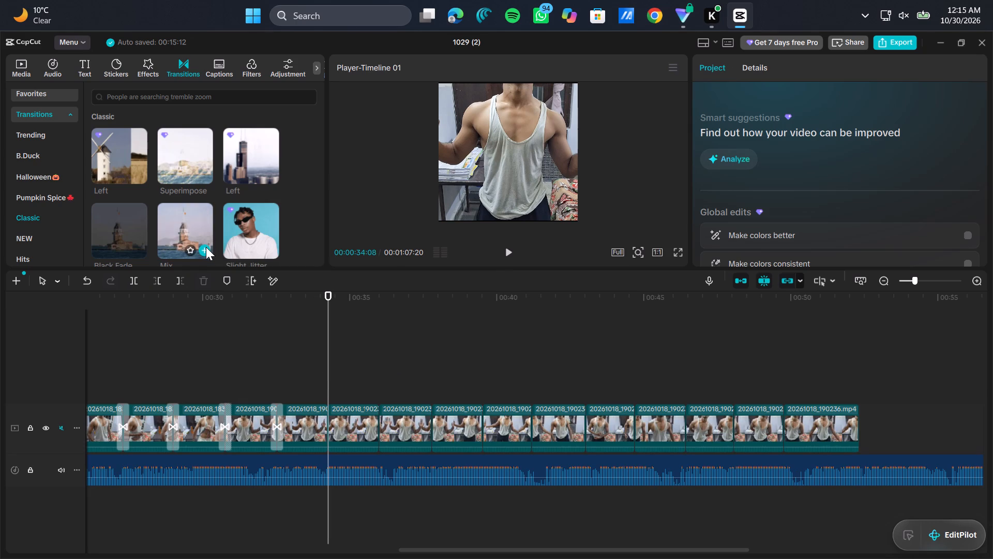
{"action": "left_click", "coordinate": [206, 247]}
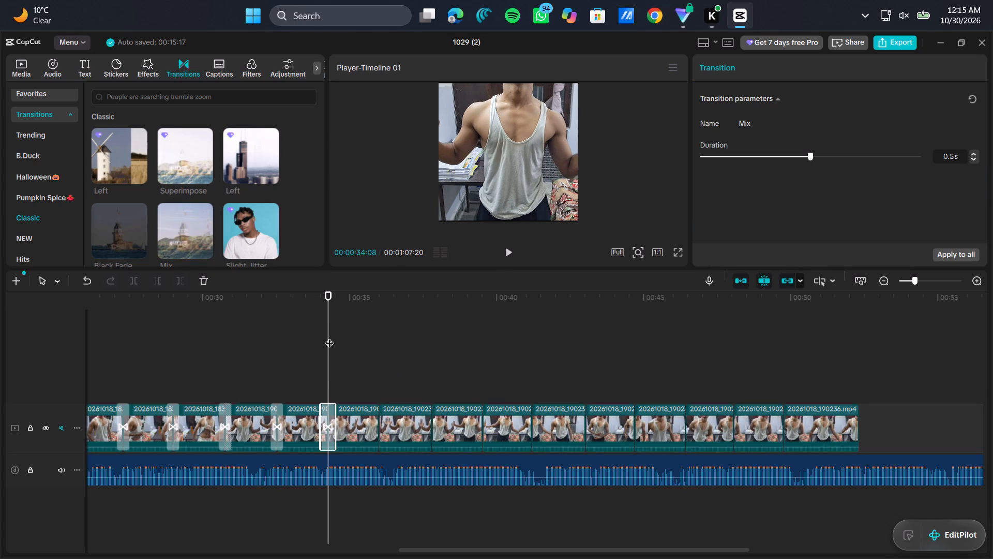
{"action": "left_click_drag", "start_coordinate": [329, 336], "coordinate": [381, 340]}
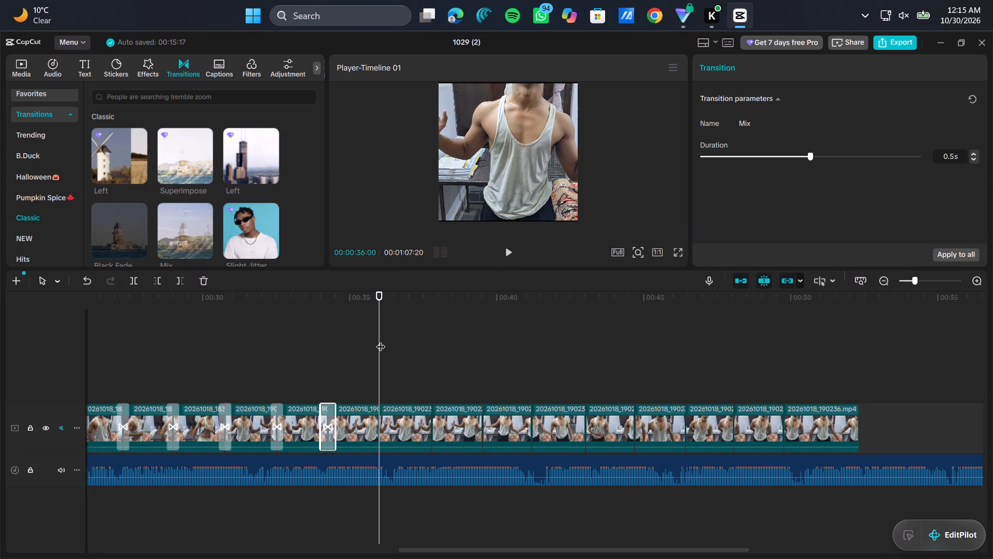
{"action": "left_click", "coordinate": [204, 248]}
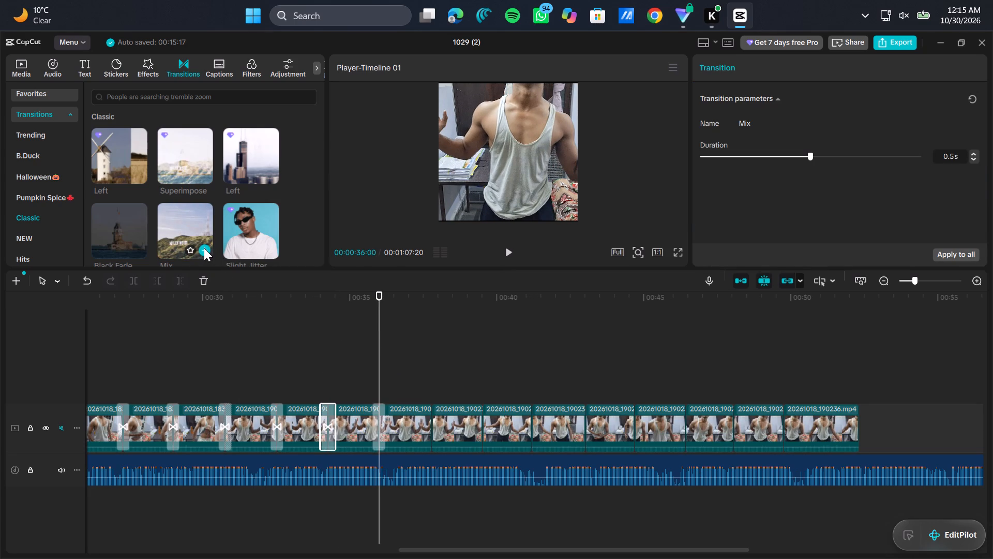
Add the Mix transition to the cuts at 00:00:37:24 and 00:00:39:16.
{"action": "left_click_drag", "start_coordinate": [377, 329], "coordinate": [431, 328]}
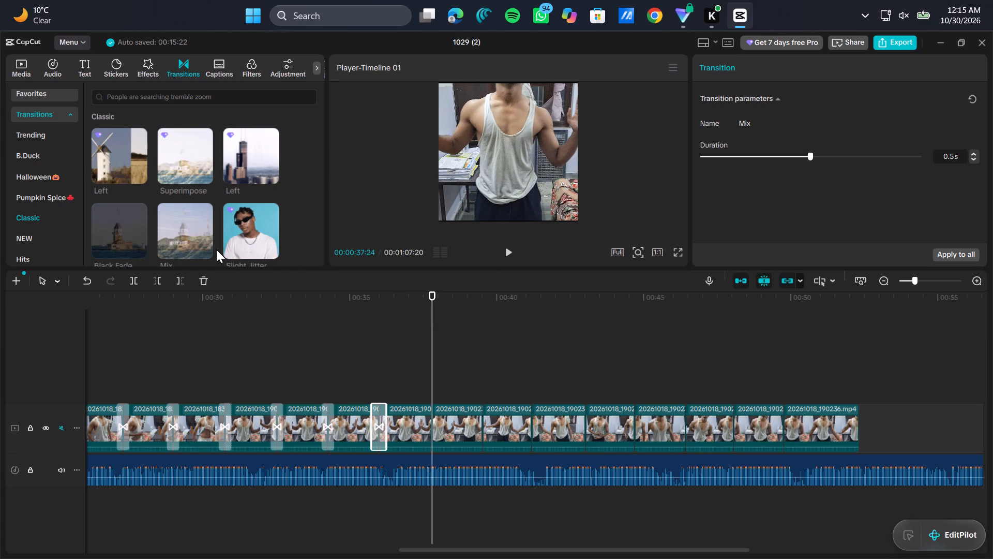
{"action": "left_click", "coordinate": [205, 252]}
{"action": "left_click_drag", "start_coordinate": [431, 328], "coordinate": [484, 323]}
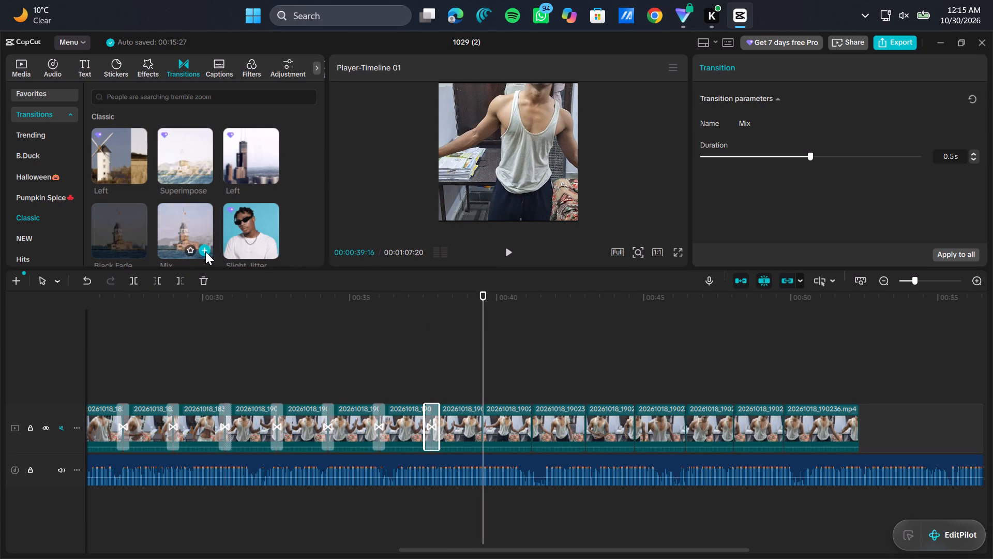
{"action": "left_click", "coordinate": [205, 252]}
Add the Mix transition to the cuts near 00:00:41:02 and at 00:00:43:01.
{"action": "left_click_drag", "start_coordinate": [485, 304], "coordinate": [493, 304]}
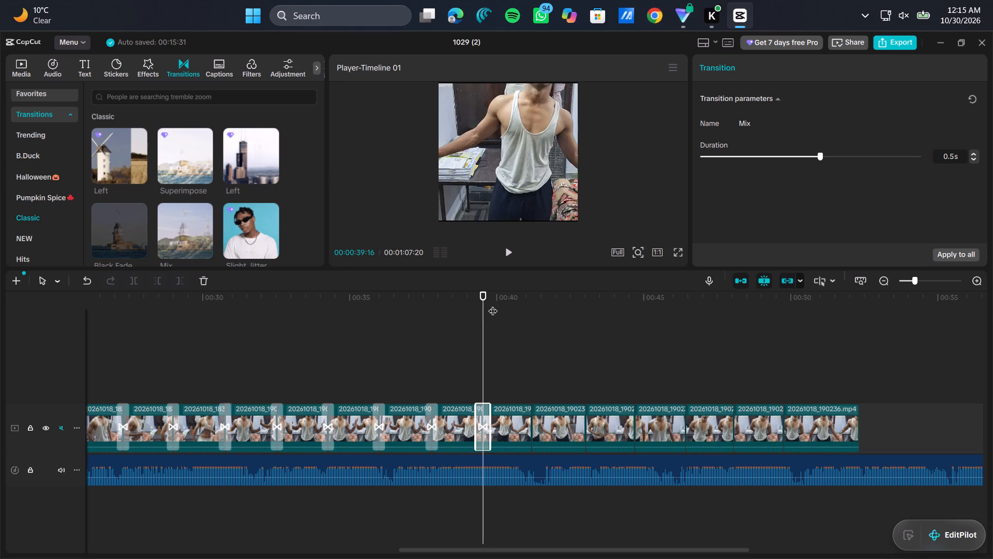
{"action": "left_click_drag", "start_coordinate": [493, 304], "coordinate": [528, 315]}
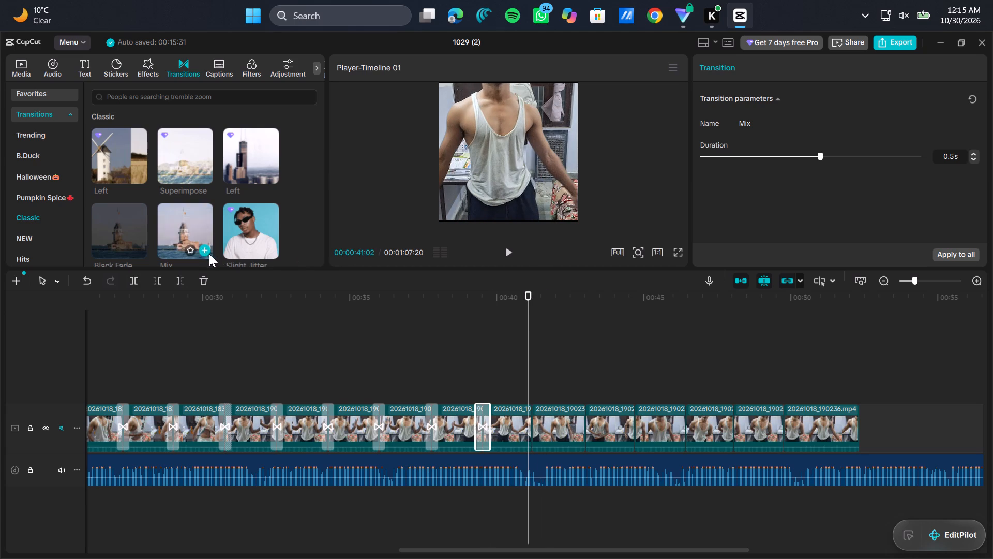
{"action": "left_click", "coordinate": [204, 250]}
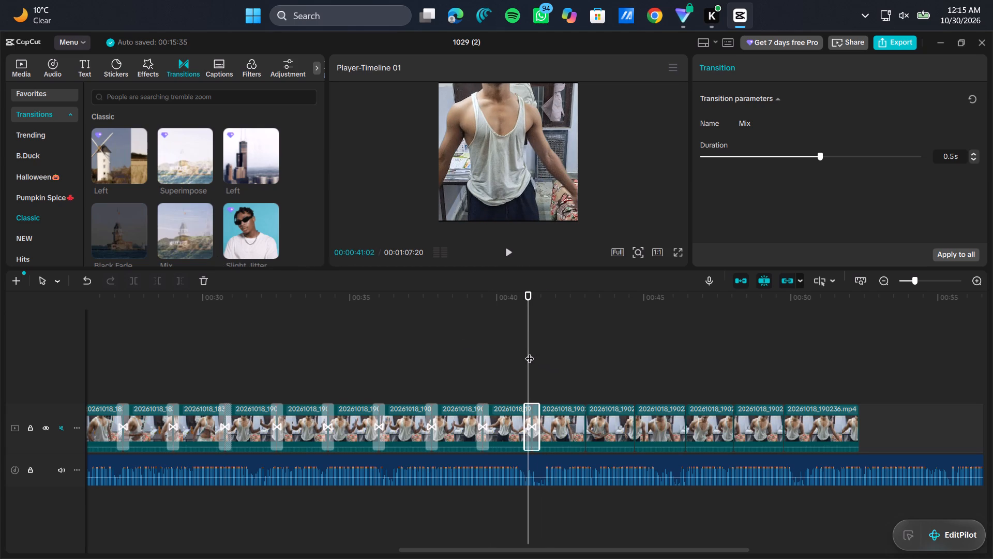
{"action": "left_click_drag", "start_coordinate": [530, 352], "coordinate": [590, 346]}
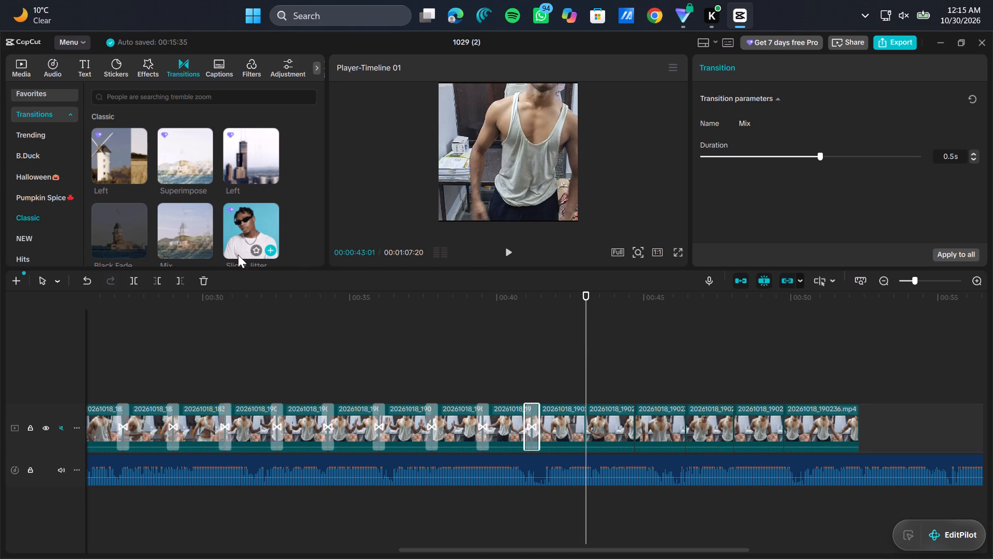
{"action": "left_click", "coordinate": [206, 253]}
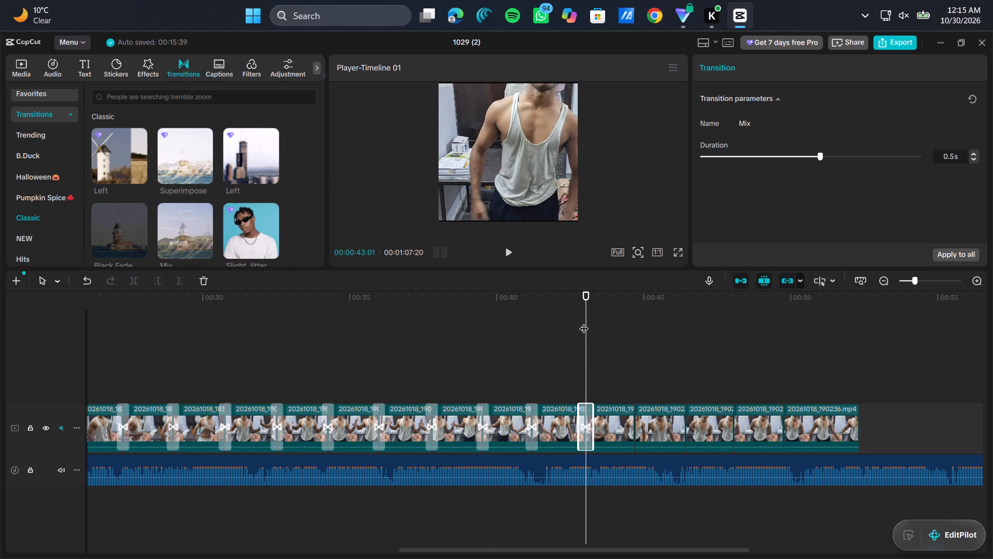
Add the Mix transition to the cuts at 00:00:44:21 and 00:00:46:13.
{"action": "left_click_drag", "start_coordinate": [586, 322], "coordinate": [639, 327]}
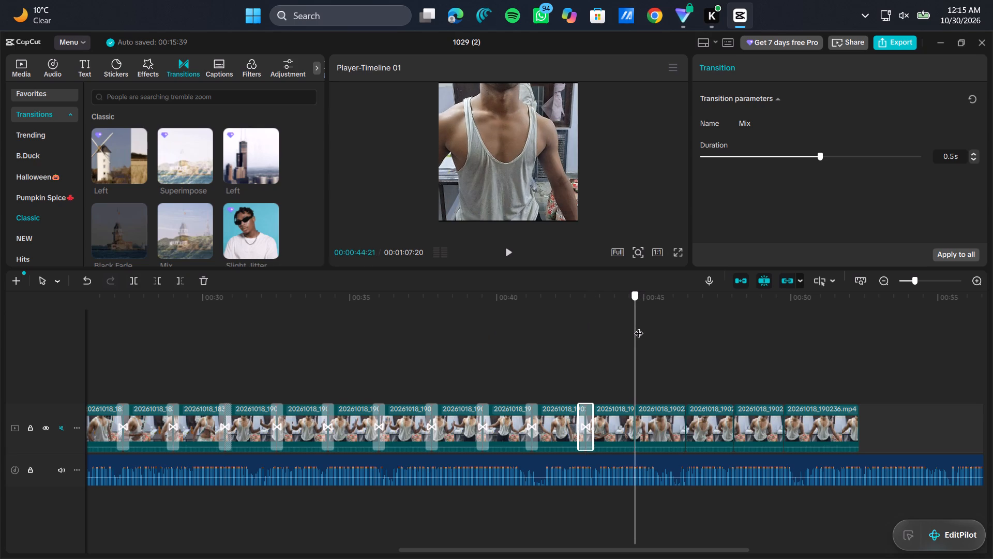
{"action": "left_click_drag", "start_coordinate": [639, 327], "coordinate": [639, 328]}
{"action": "left_click", "coordinate": [200, 248]}
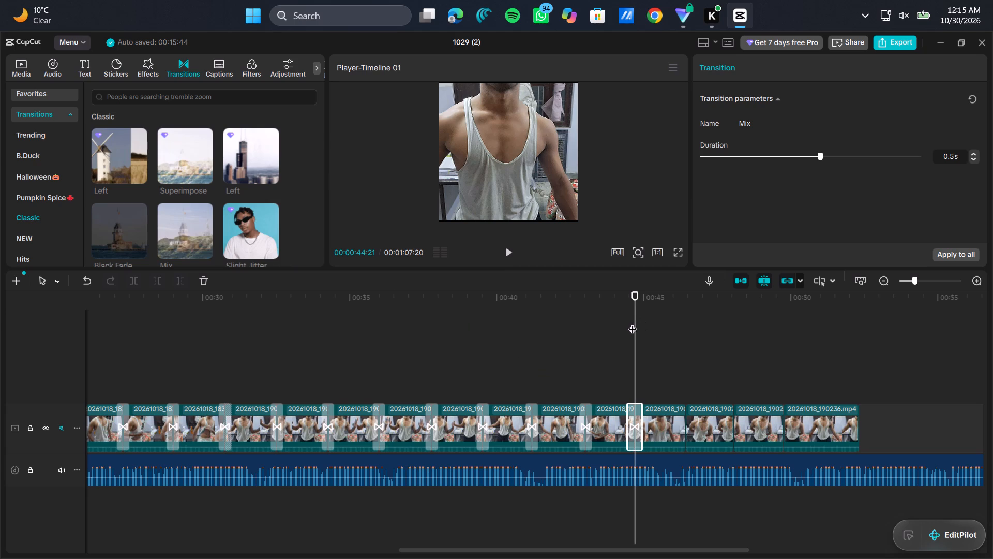
{"action": "left_click_drag", "start_coordinate": [633, 322], "coordinate": [688, 318]}
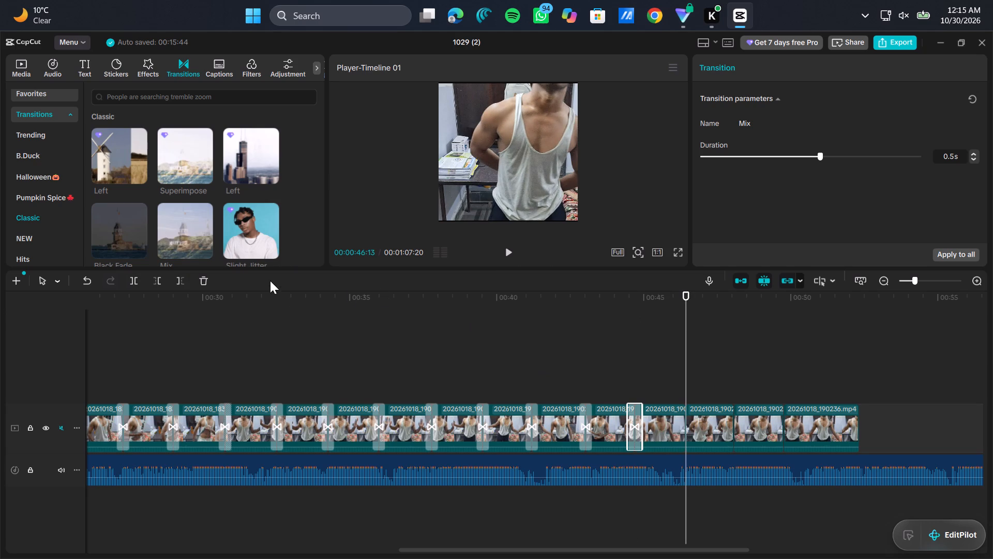
{"action": "left_click", "coordinate": [204, 249]}
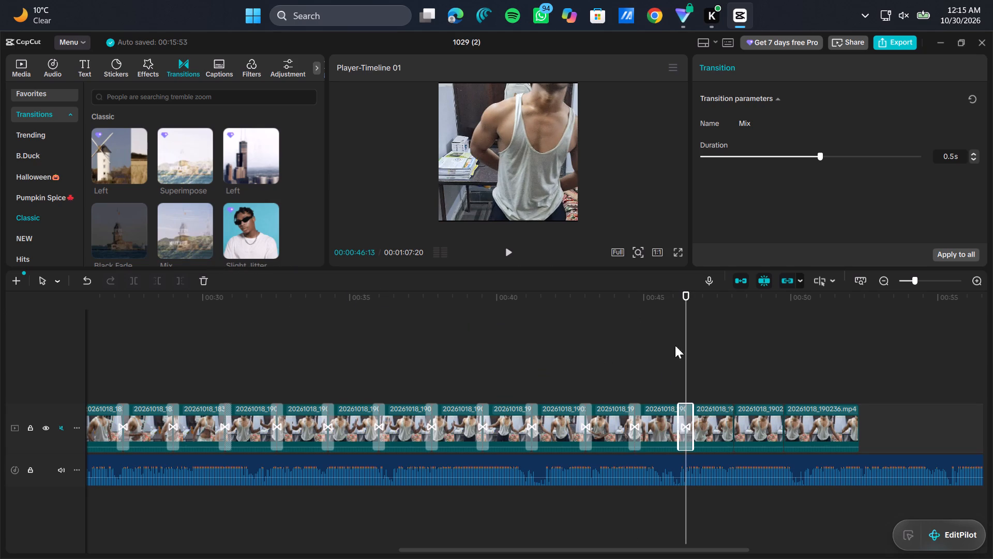
Add the Mix transition to the cuts at 00:00:48:02 and 00:00:49:23.
{"action": "left_click_drag", "start_coordinate": [687, 325], "coordinate": [740, 320]}
{"action": "left_click", "coordinate": [740, 320]}
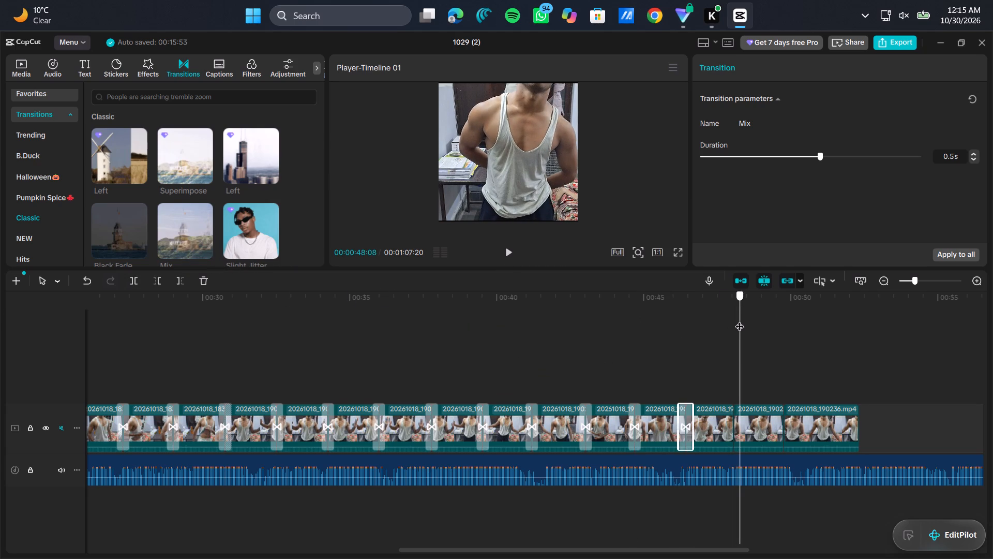
{"action": "left_click_drag", "start_coordinate": [740, 320], "coordinate": [735, 323]}
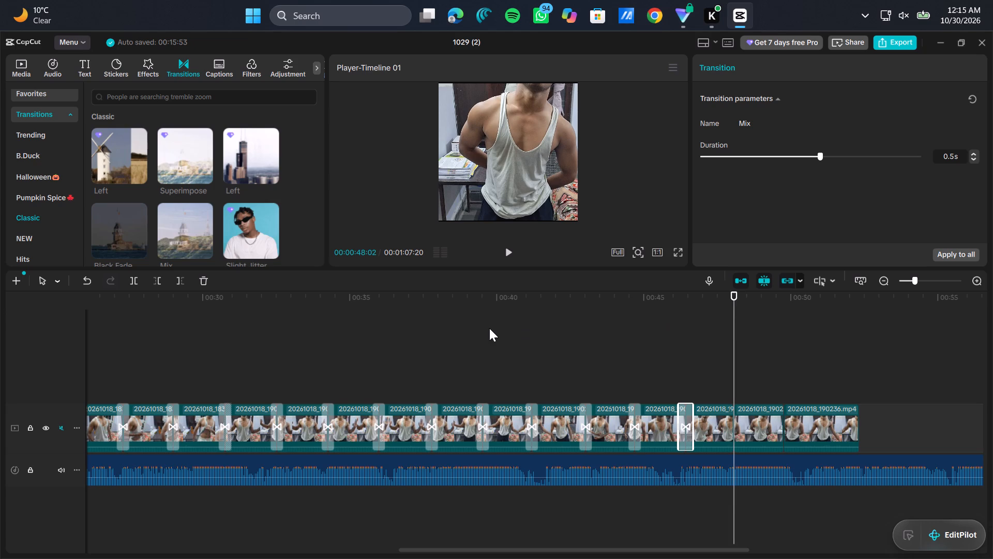
{"action": "left_click", "coordinate": [203, 253]}
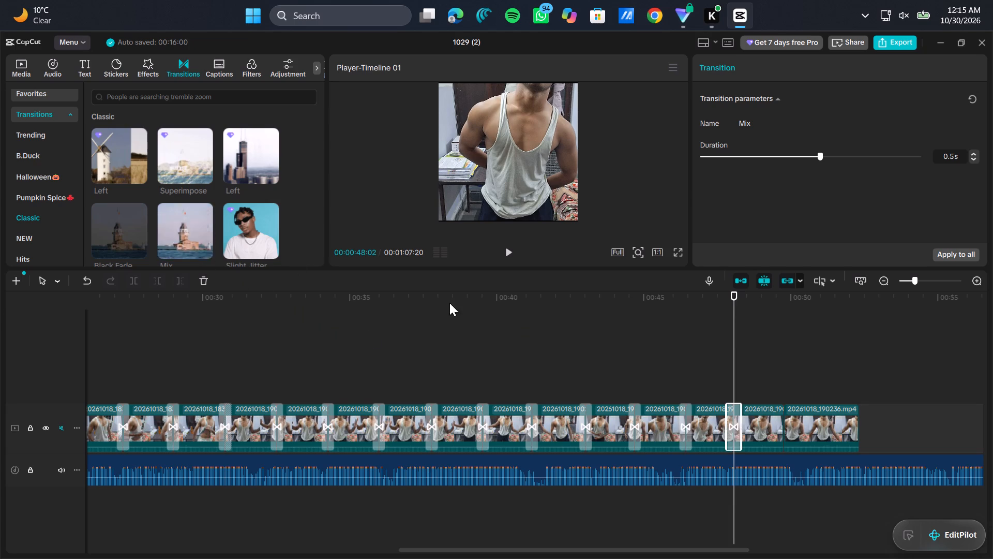
{"action": "left_click_drag", "start_coordinate": [730, 330], "coordinate": [781, 326]}
{"action": "left_click", "coordinate": [207, 253]}
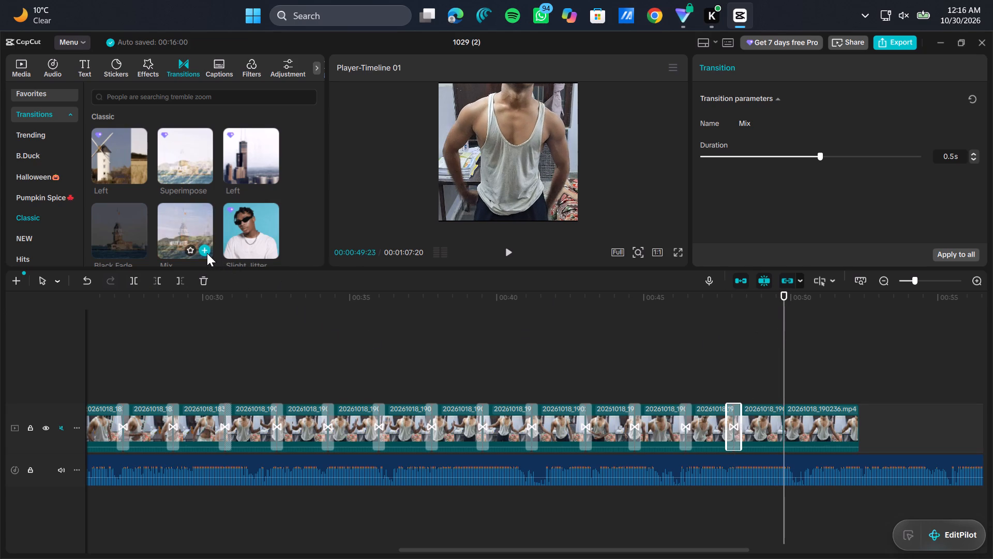
Return the playhead to 00:00:00:00 and play the sequence from the beginning to review the transitions.
{"action": "left_click_drag", "start_coordinate": [787, 334], "coordinate": [228, 533]}
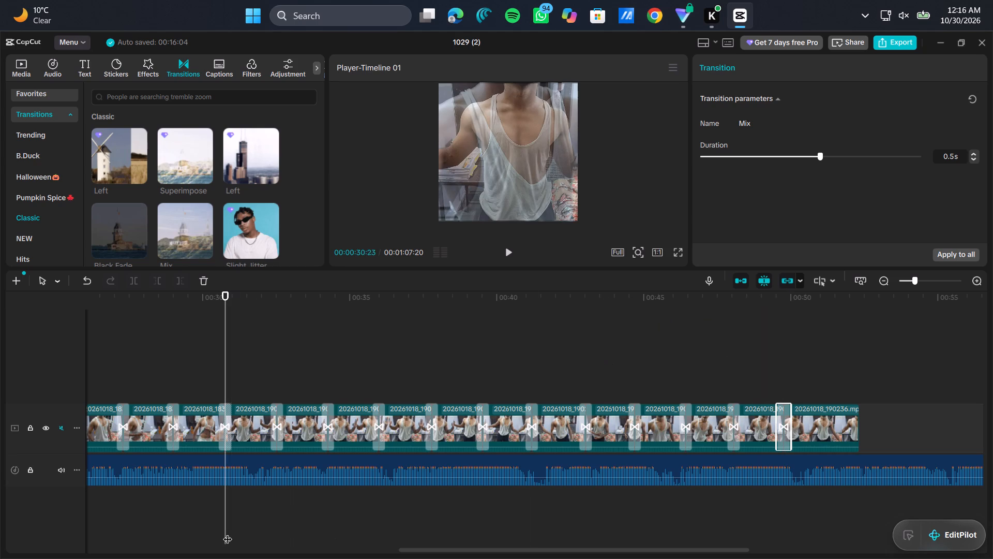
{"action": "left_click_drag", "start_coordinate": [220, 351], "coordinate": [28, 359]}
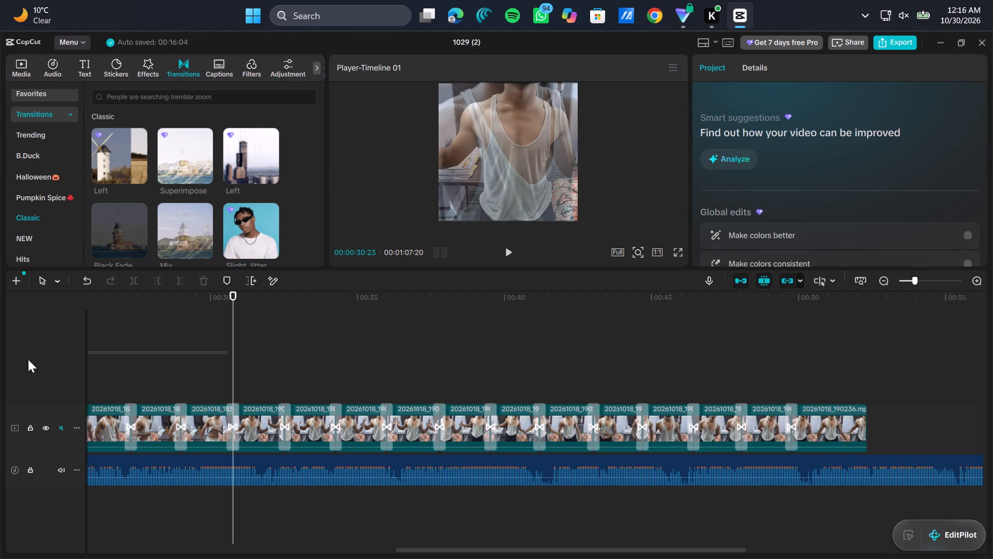
{"action": "left_click_drag", "start_coordinate": [28, 359], "coordinate": [0, 380]}
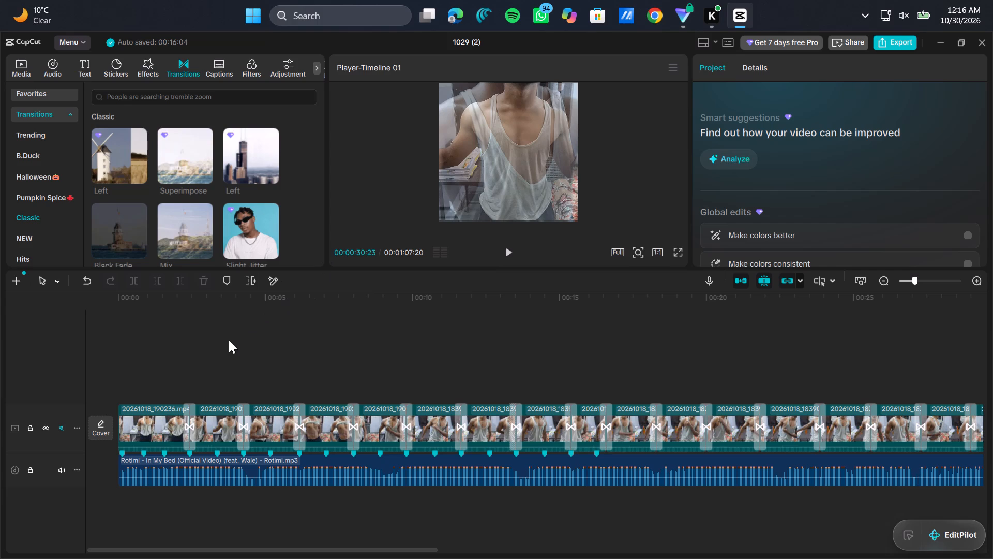
{"action": "left_click", "coordinate": [229, 340]}
{"action": "left_click_drag", "start_coordinate": [229, 340], "coordinate": [0, 400]}
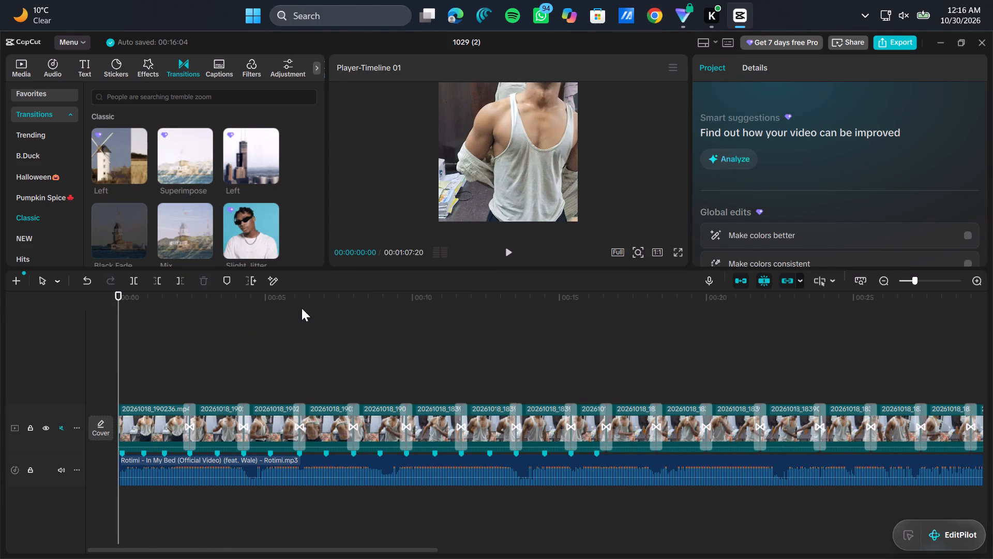
{"action": "left_click", "coordinate": [510, 257]}
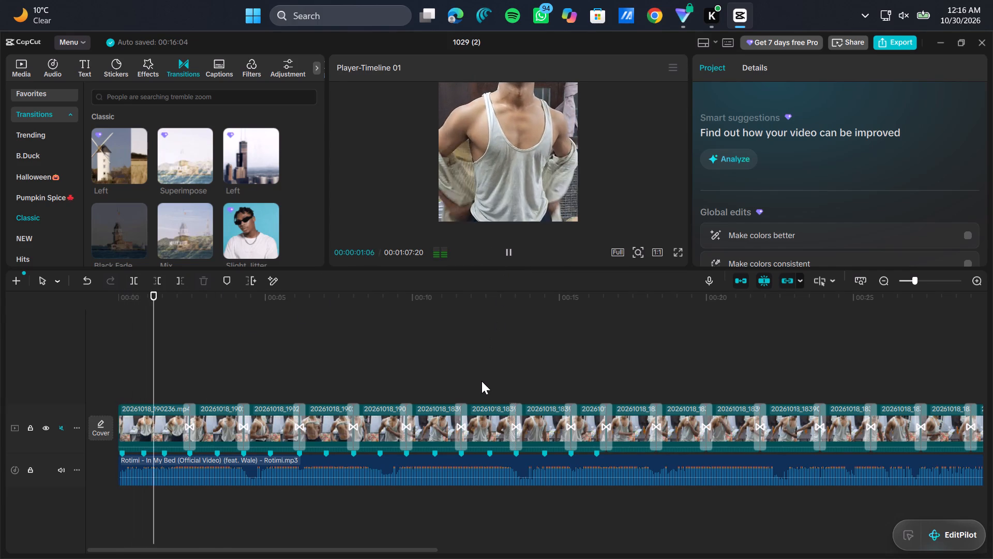
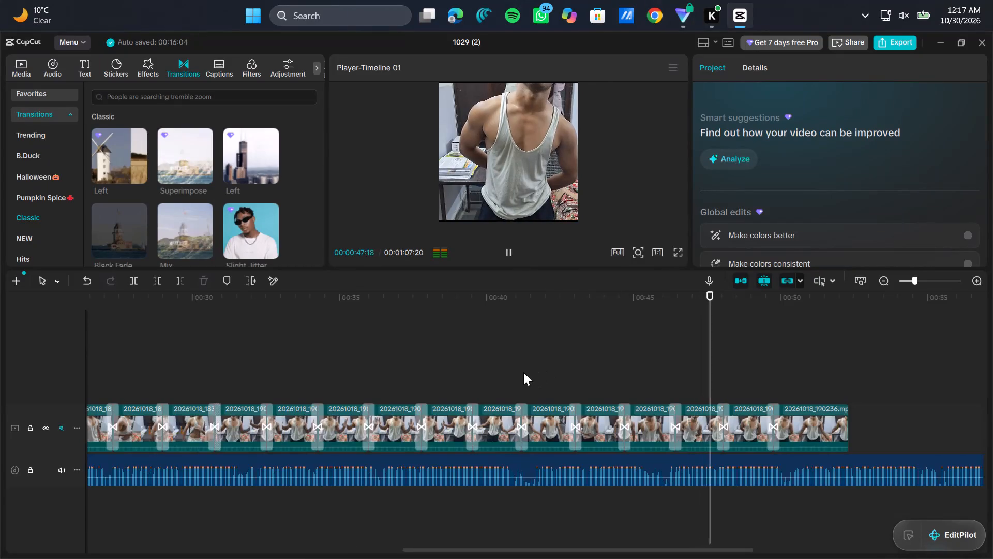
End the playback review and return the playhead to the start of the sequence at 00:00:00:00.
{"action": "scroll", "coordinate": [523, 372], "scroll_direction": "down", "scroll_amount": 4, "text": "ctrl"}
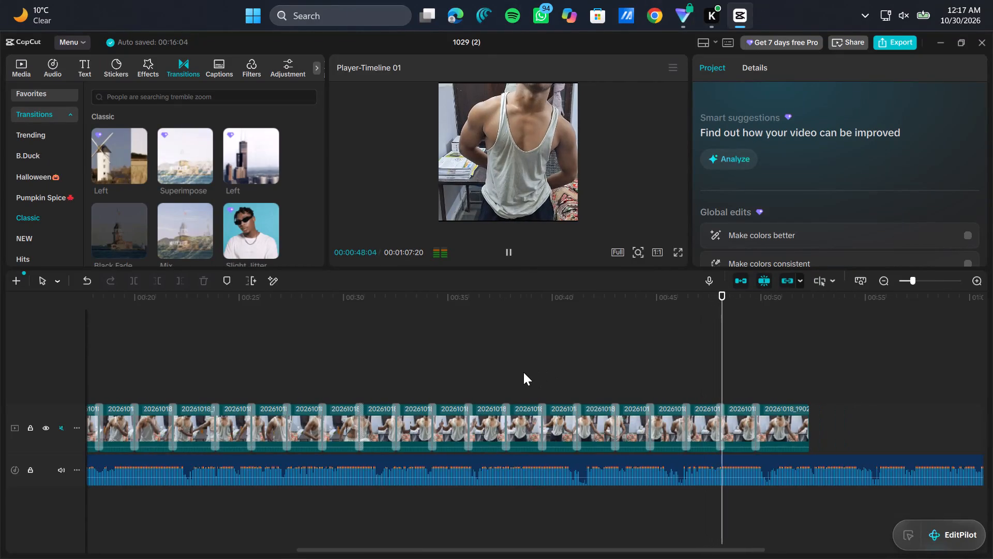
{"action": "scroll", "coordinate": [523, 372], "scroll_direction": "down", "scroll_amount": 5, "text": "ctrl"}
{"action": "left_click", "coordinate": [353, 352]}
{"action": "left_click_drag", "start_coordinate": [353, 352], "coordinate": [249, 385]}
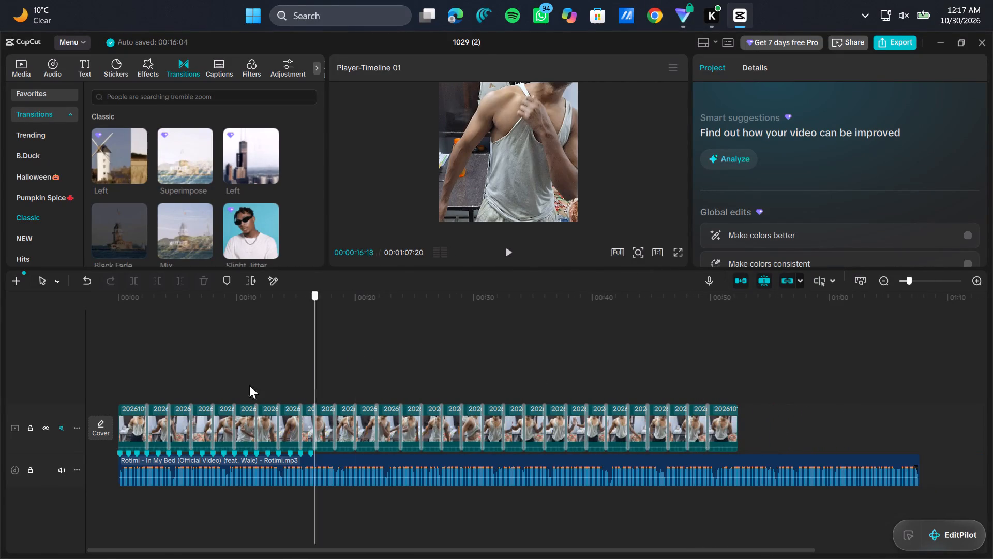
{"action": "left_click_drag", "start_coordinate": [249, 385], "coordinate": [101, 434]}
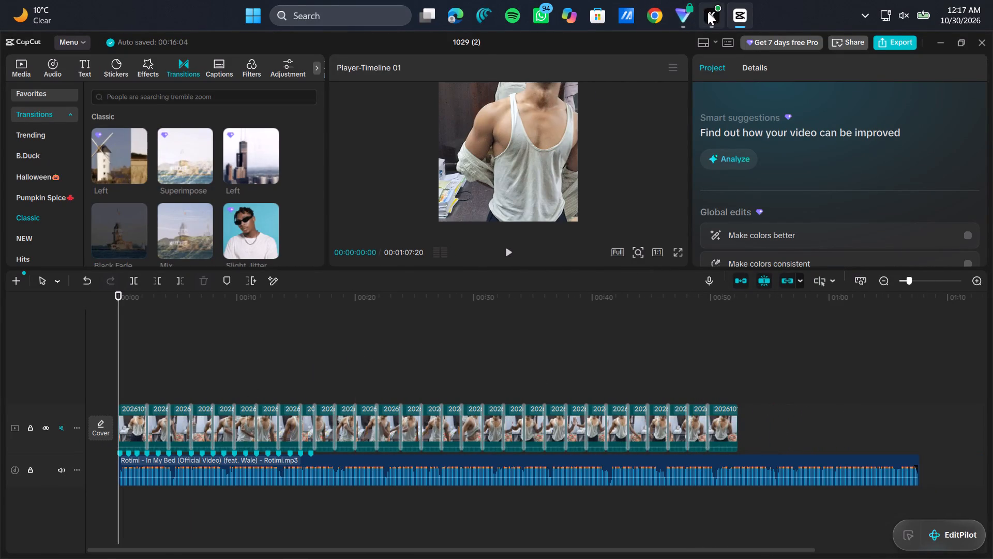
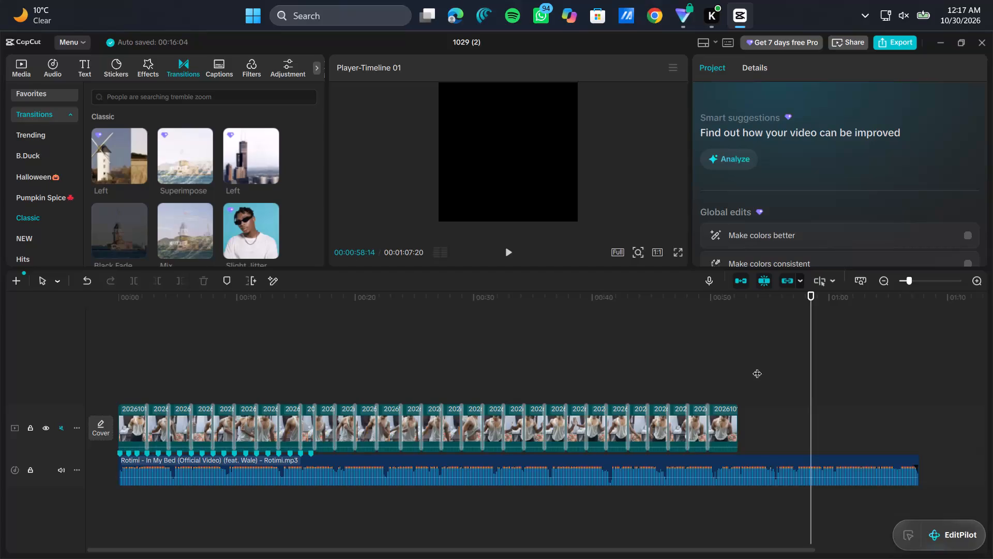
Return the playhead to the start of the sequence at 00:00:00:00.
{"action": "left_click_drag", "start_coordinate": [757, 367], "coordinate": [476, 406]}
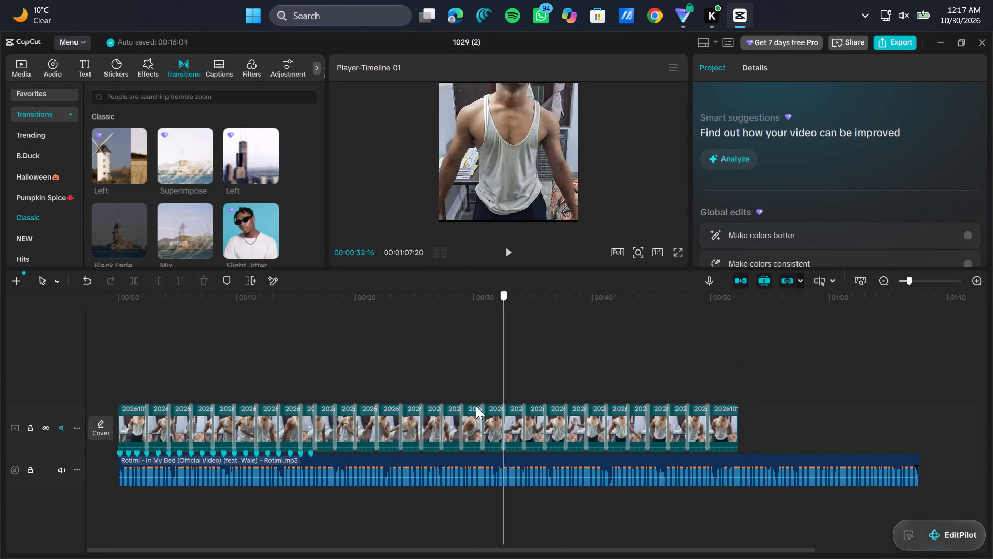
{"action": "left_click_drag", "start_coordinate": [476, 406], "coordinate": [473, 406]}
{"action": "left_click", "coordinate": [469, 352]}
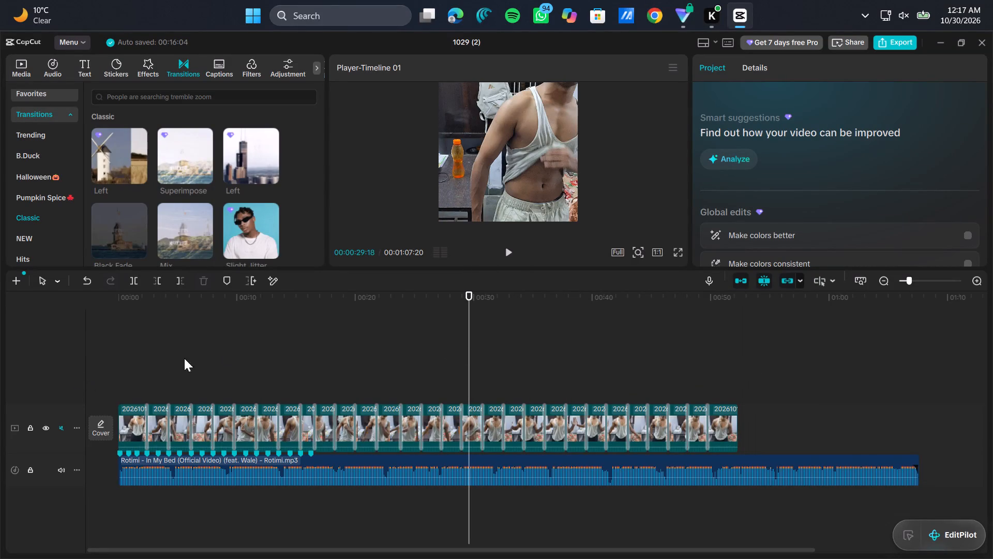
{"action": "left_click_drag", "start_coordinate": [469, 362], "coordinate": [43, 407]}
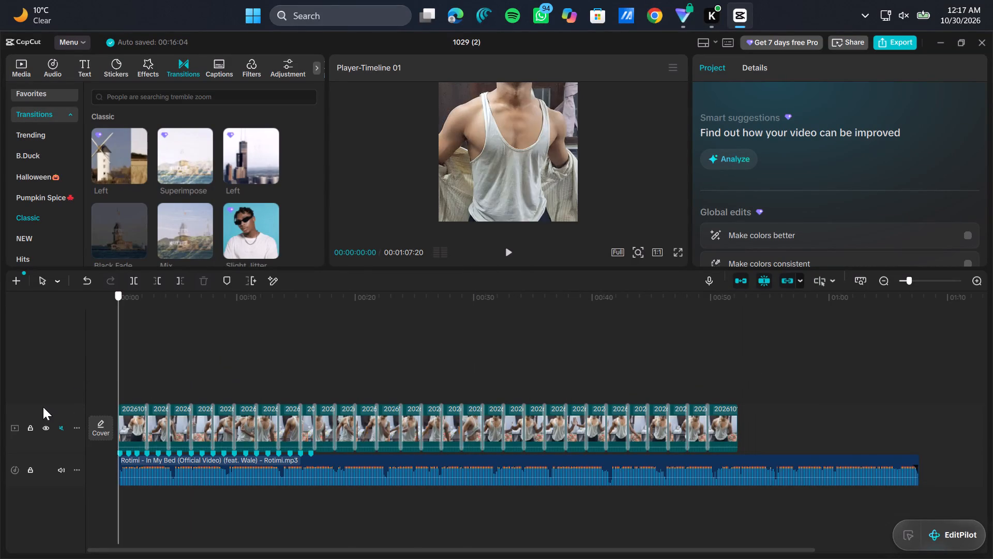
{"action": "left_click_drag", "start_coordinate": [43, 407], "coordinate": [46, 408]}
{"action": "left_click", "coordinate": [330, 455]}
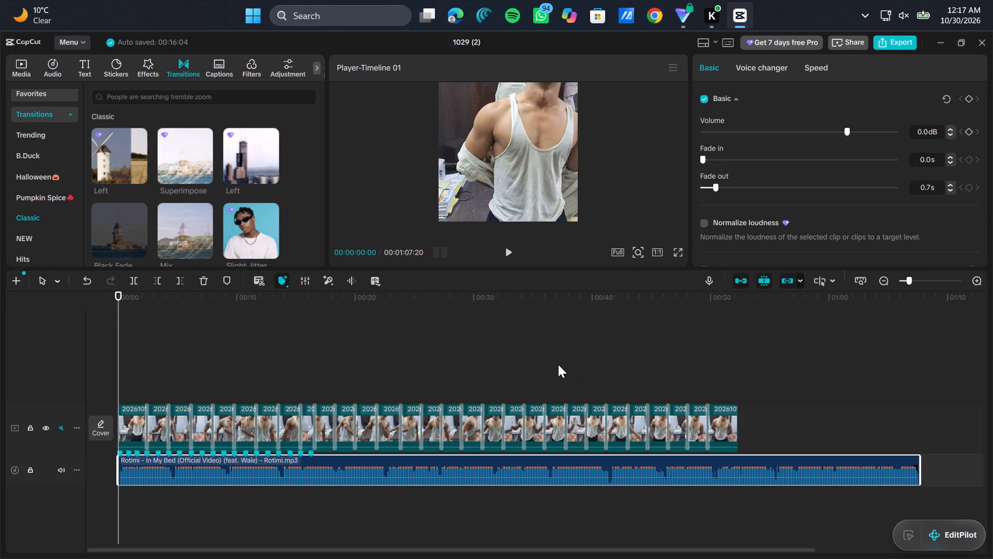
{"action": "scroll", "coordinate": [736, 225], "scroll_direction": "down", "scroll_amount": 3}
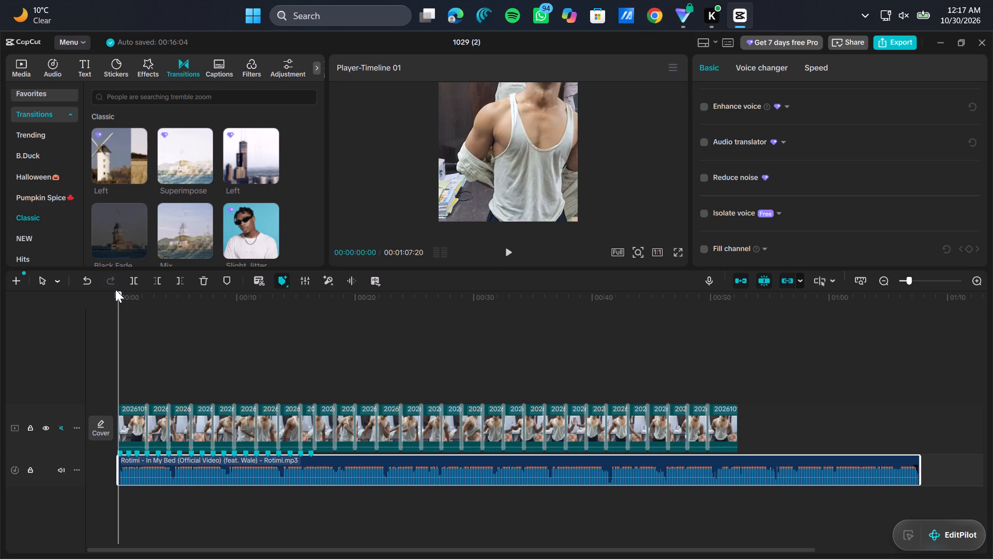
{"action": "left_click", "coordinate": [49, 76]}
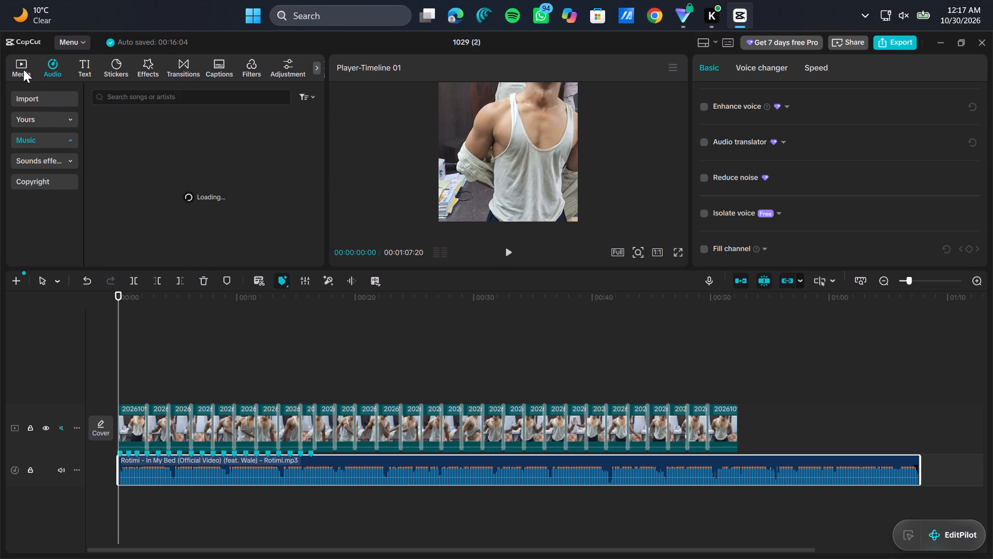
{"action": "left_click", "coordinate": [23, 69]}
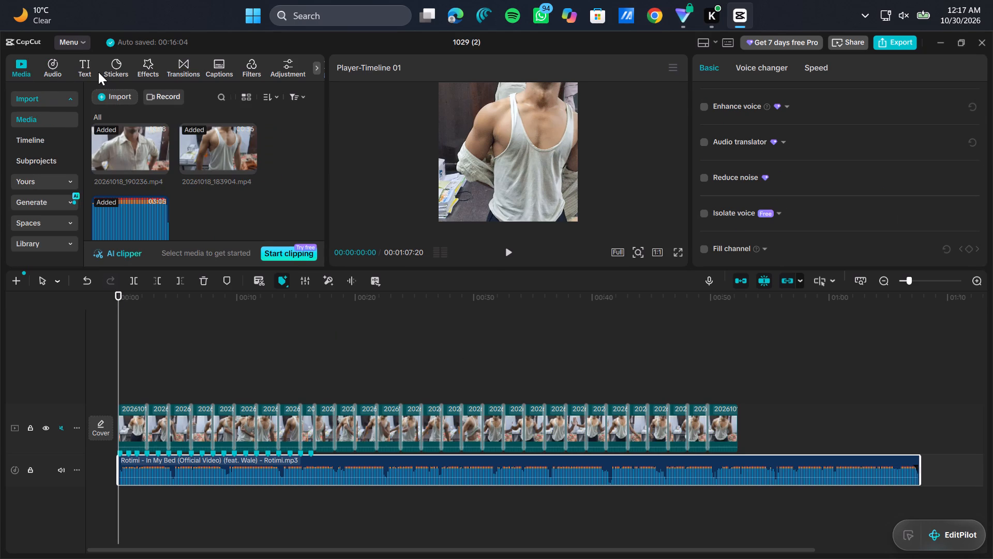
Add a default text at the start of the sequence and extend its duration to the end of the last video clip.
{"action": "left_click", "coordinate": [87, 61]}
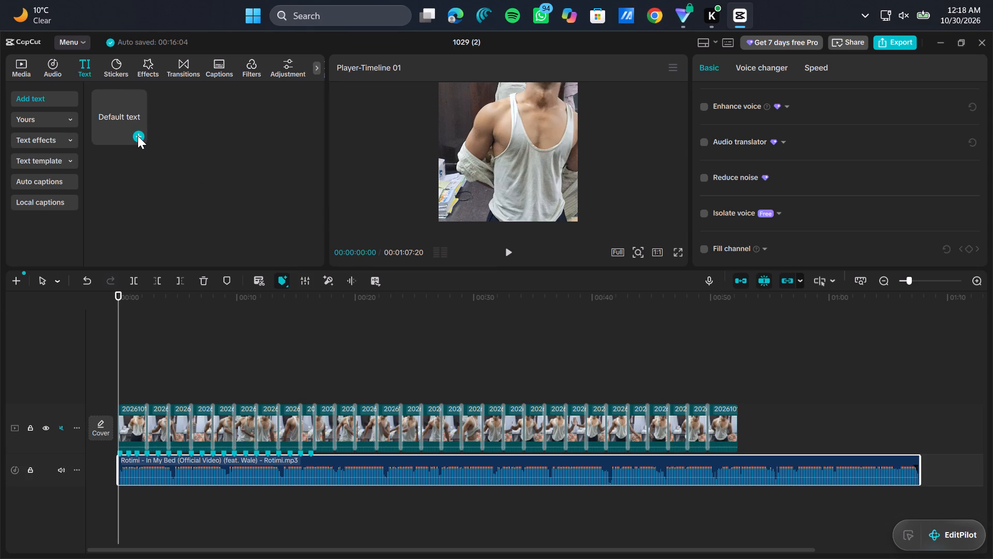
{"action": "left_click", "coordinate": [138, 136]}
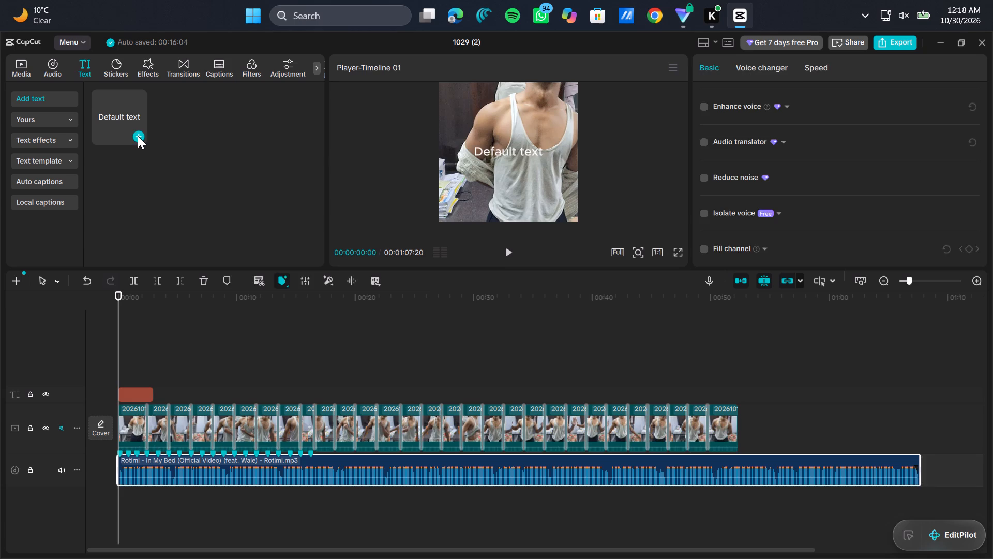
{"action": "left_click_drag", "start_coordinate": [154, 392], "coordinate": [155, 392]}
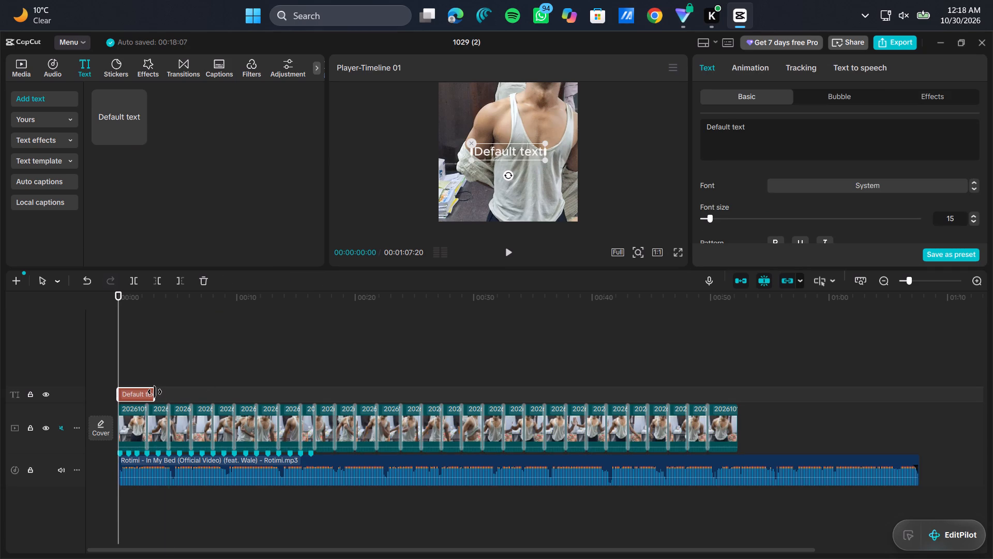
{"action": "left_click_drag", "start_coordinate": [155, 392], "coordinate": [734, 400]}
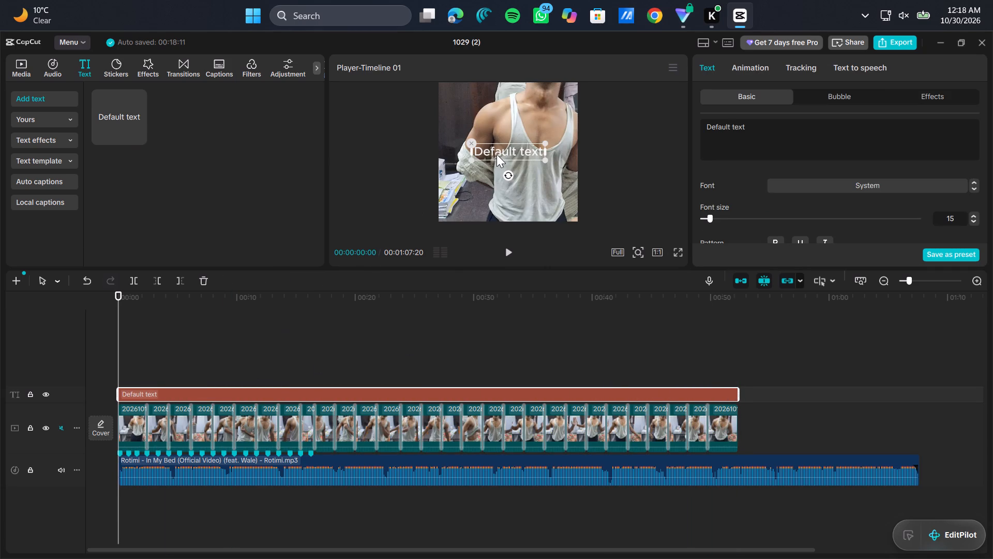
Move the default text to the lower part of the frame, at about X -214, Y -946.
{"action": "left_click_drag", "start_coordinate": [496, 154], "coordinate": [489, 188]}
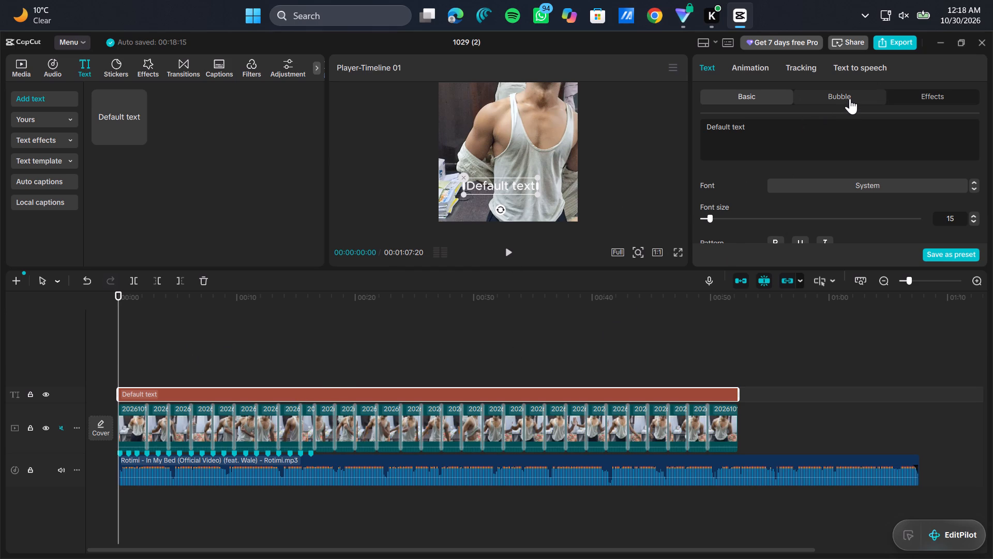
Look through the default text's animation and tracking options and its basic settings, from transform to curve.
{"action": "left_click", "coordinate": [755, 70]}
{"action": "left_click", "coordinate": [701, 65]}
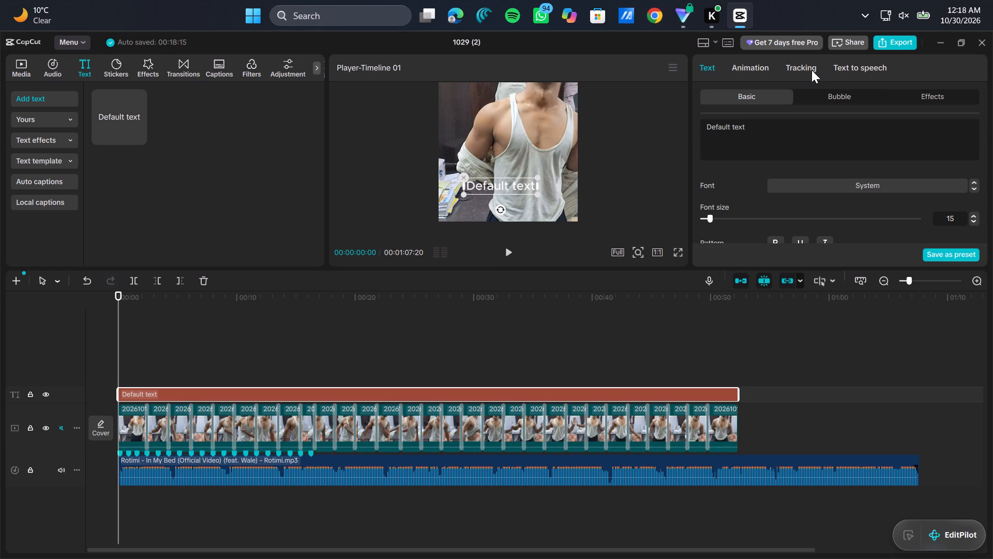
{"action": "left_click", "coordinate": [811, 70]}
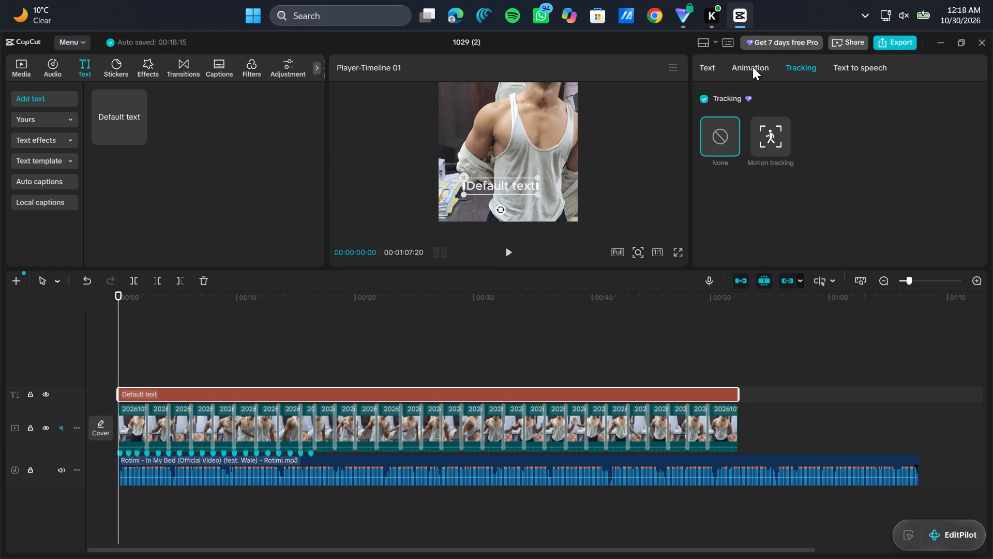
{"action": "left_click", "coordinate": [745, 69]}
{"action": "left_click", "coordinate": [702, 68]}
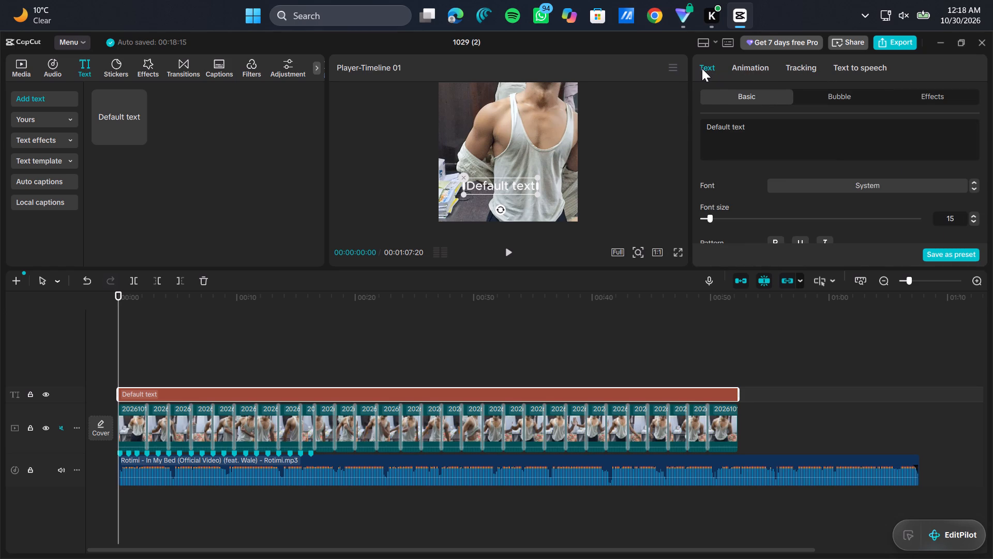
{"action": "scroll", "coordinate": [780, 172], "scroll_direction": "down", "scroll_amount": 3}
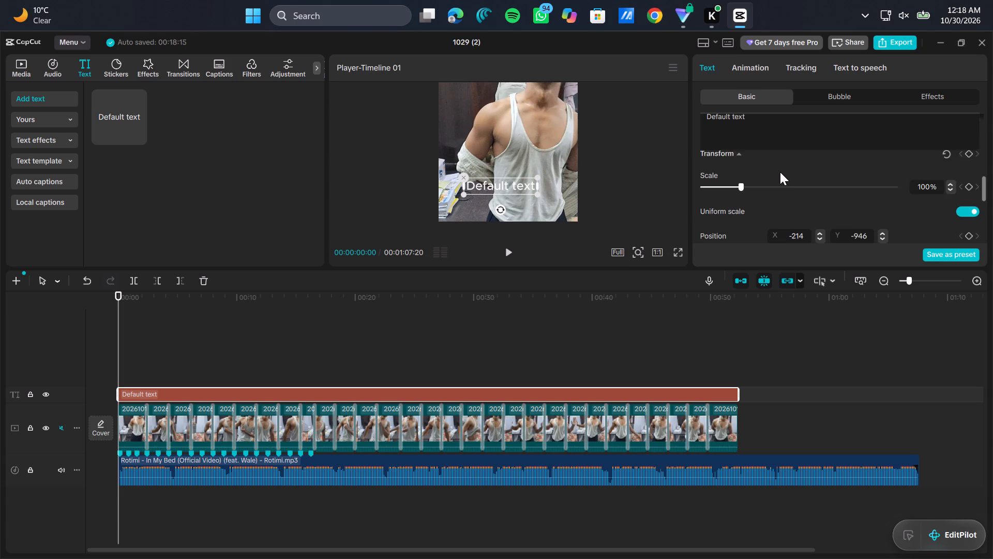
{"action": "scroll", "coordinate": [780, 172], "scroll_direction": "down", "scroll_amount": 2}
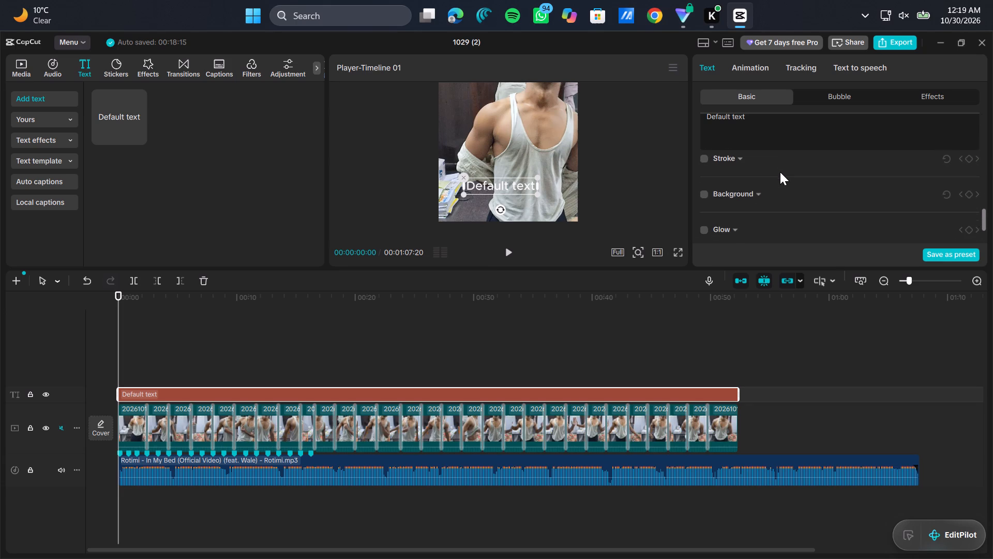
{"action": "scroll", "coordinate": [780, 172], "scroll_direction": "down", "scroll_amount": 1}
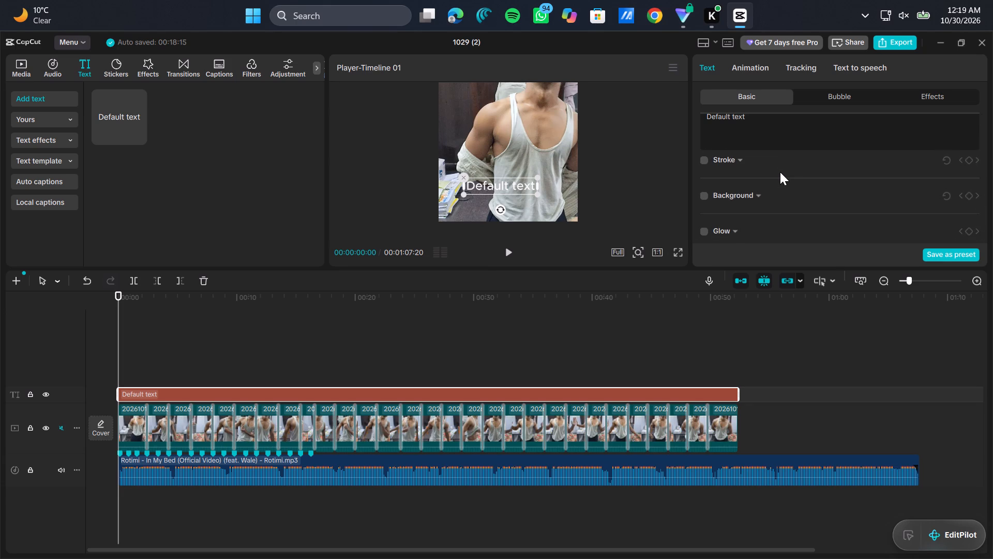
{"action": "scroll", "coordinate": [780, 172], "scroll_direction": "down", "scroll_amount": 2}
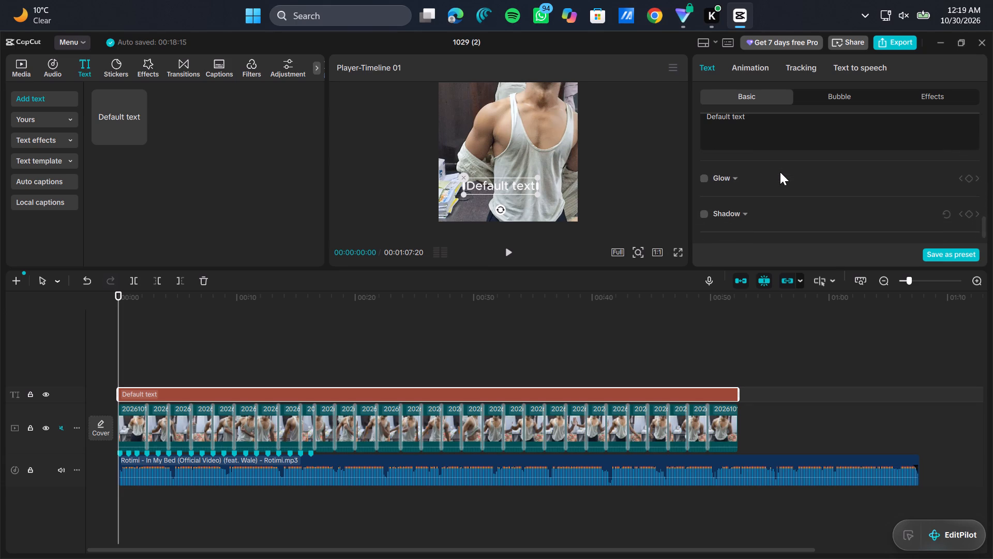
{"action": "scroll", "coordinate": [780, 172], "scroll_direction": "down", "scroll_amount": 2}
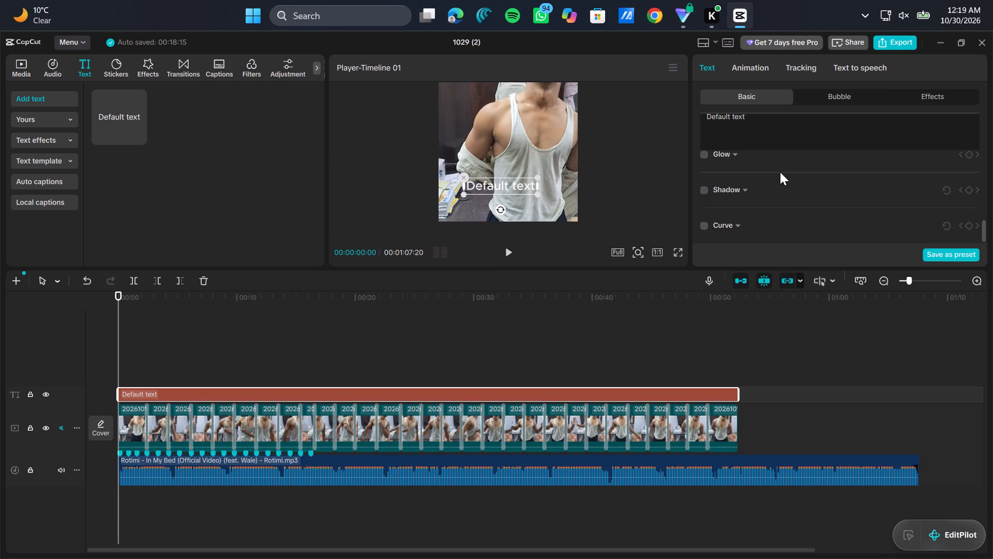
{"action": "scroll", "coordinate": [780, 172], "scroll_direction": "down", "scroll_amount": 1}
{"action": "scroll", "coordinate": [780, 172], "scroll_direction": "up", "scroll_amount": 1}
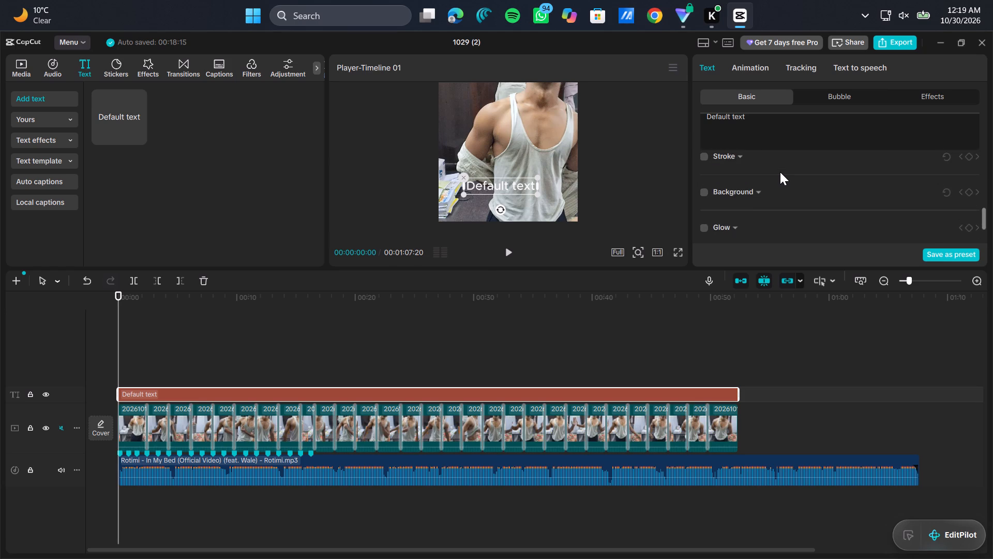
{"action": "scroll", "coordinate": [780, 172], "scroll_direction": "up", "scroll_amount": 1}
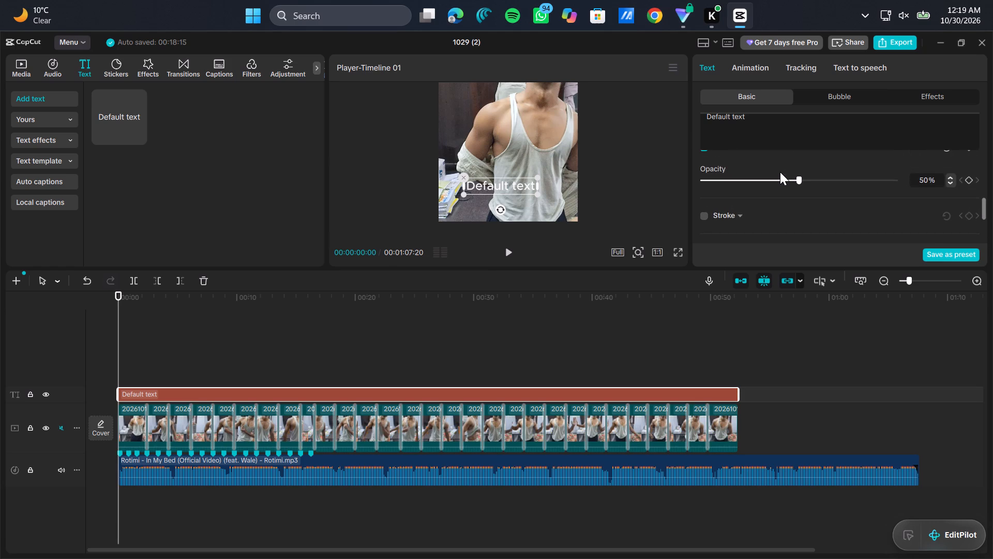
{"action": "scroll", "coordinate": [780, 172], "scroll_direction": "up", "scroll_amount": 2}
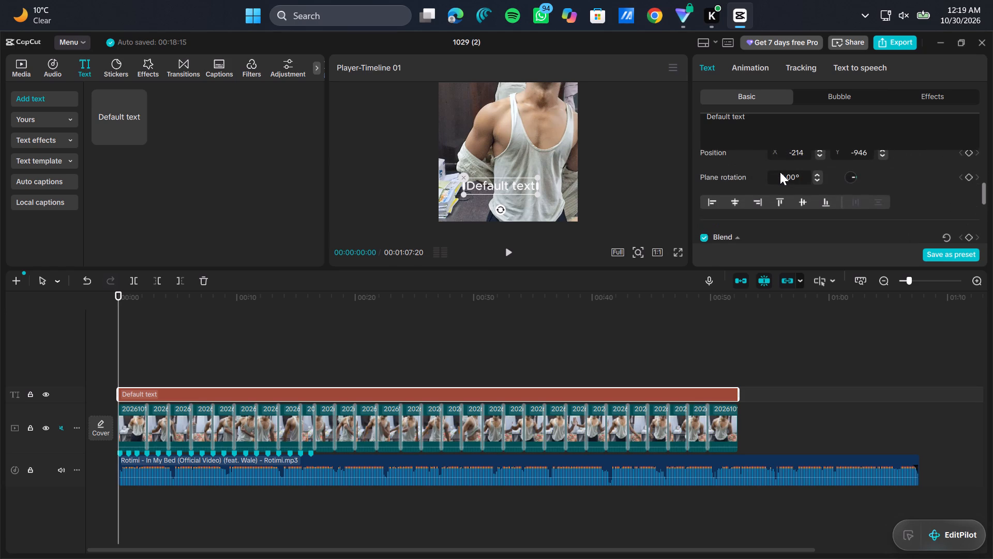
{"action": "scroll", "coordinate": [780, 172], "scroll_direction": "up", "scroll_amount": 2}
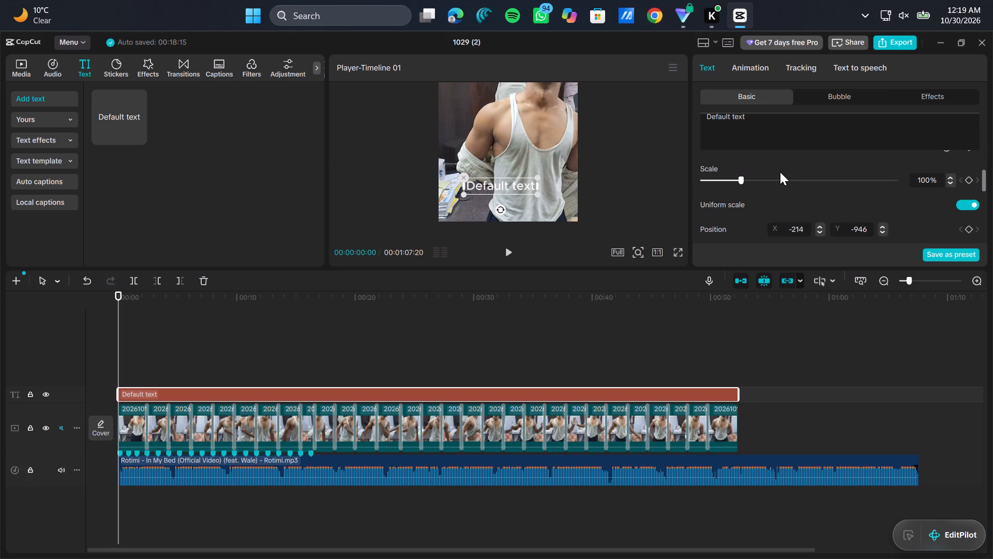
{"action": "scroll", "coordinate": [780, 172], "scroll_direction": "up", "scroll_amount": 1}
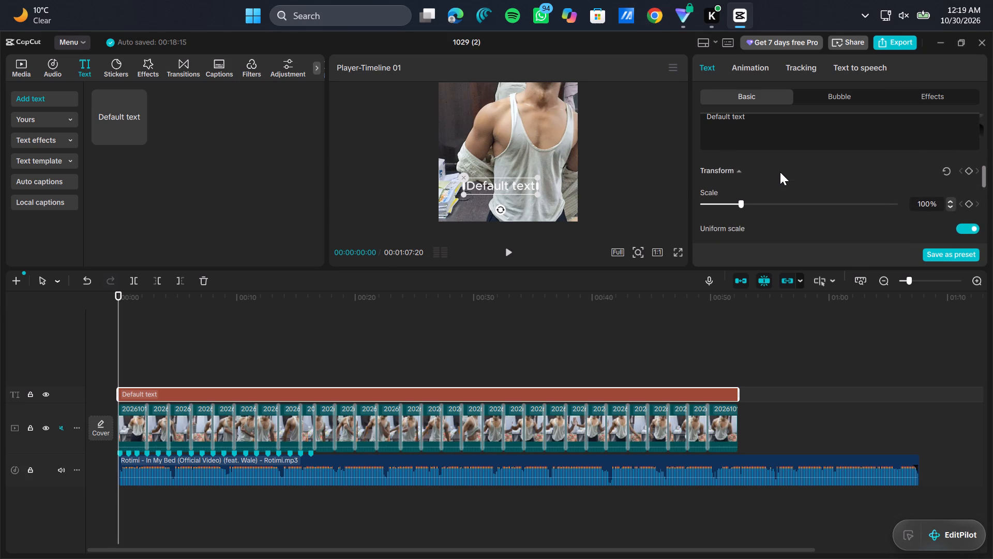
{"action": "scroll", "coordinate": [780, 172], "scroll_direction": "up", "scroll_amount": 1}
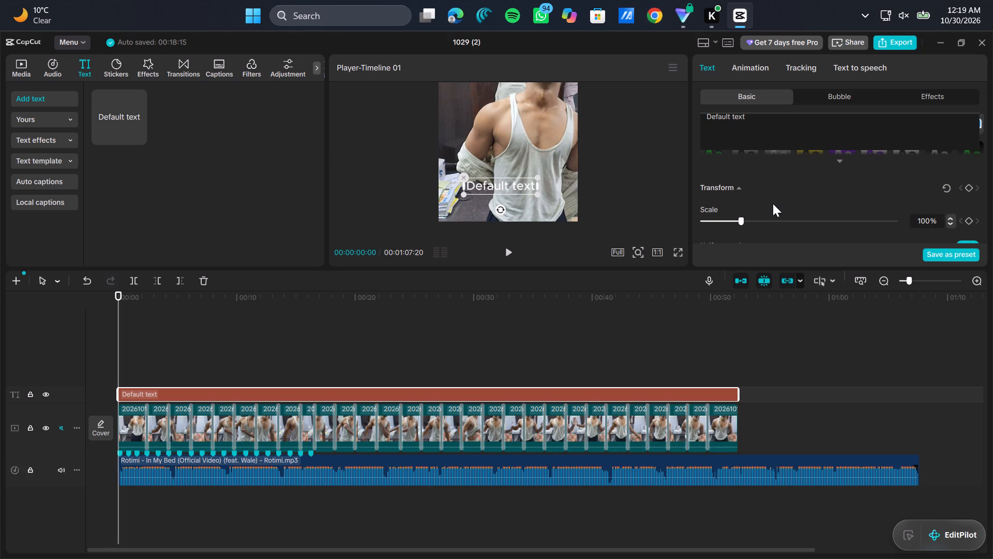
Enable the glow effect on the default text.
{"action": "scroll", "coordinate": [773, 203], "scroll_direction": "down", "scroll_amount": 1}
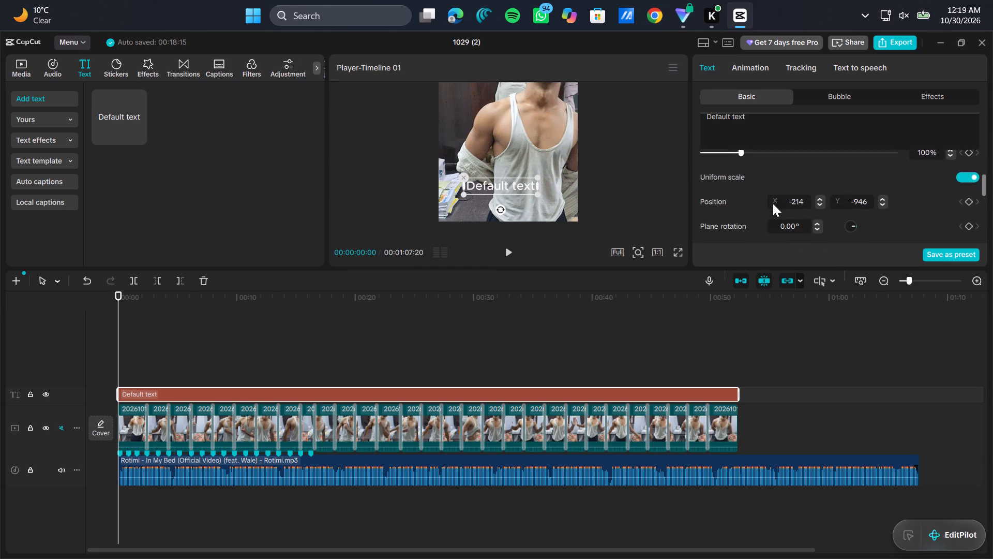
{"action": "scroll", "coordinate": [773, 203], "scroll_direction": "down", "scroll_amount": 1}
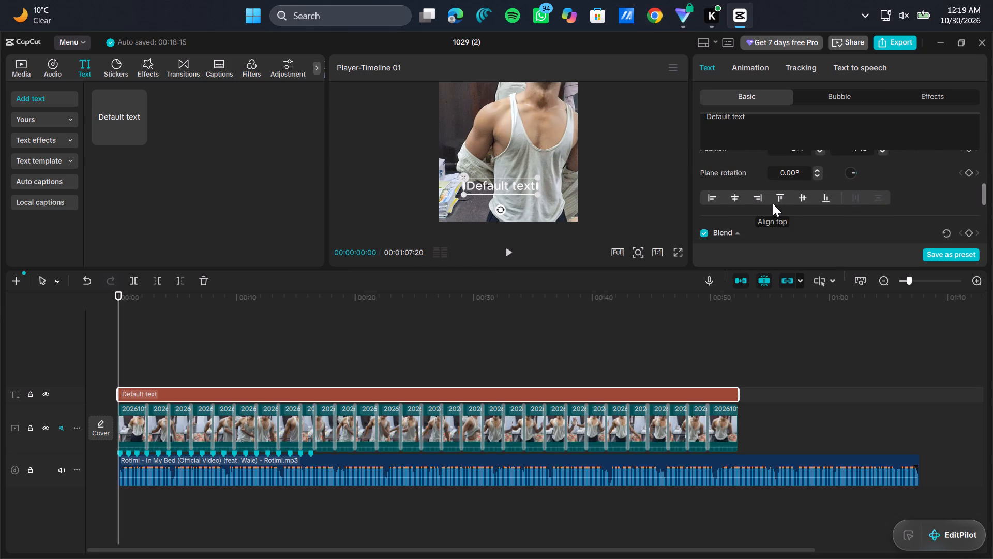
{"action": "scroll", "coordinate": [773, 203], "scroll_direction": "down", "scroll_amount": 2}
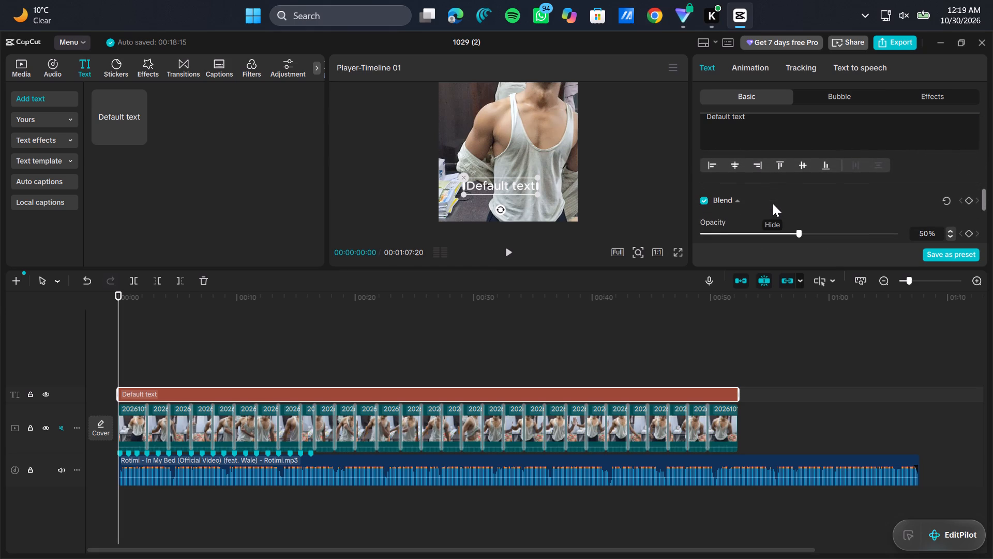
{"action": "scroll", "coordinate": [773, 203], "scroll_direction": "down", "scroll_amount": 3}
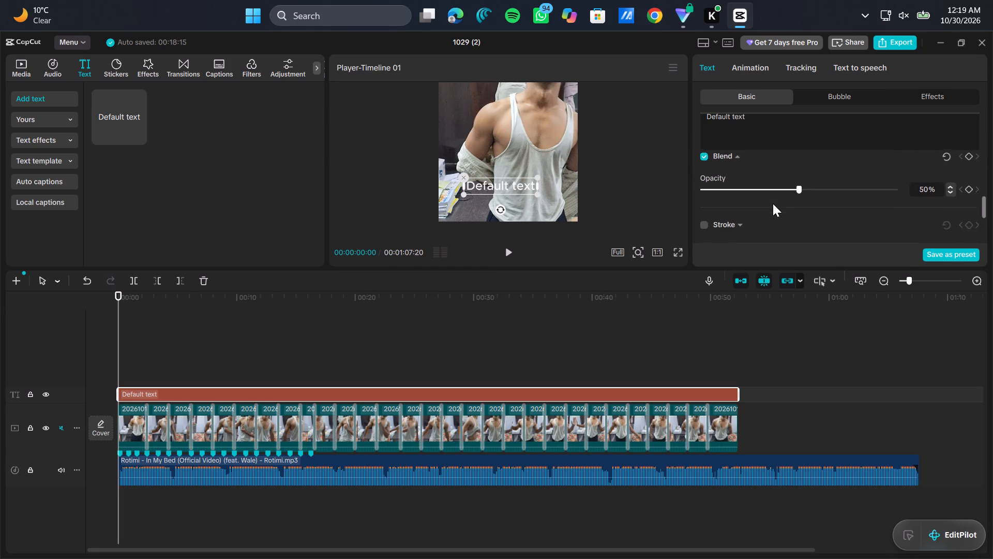
{"action": "scroll", "coordinate": [773, 203], "scroll_direction": "down", "scroll_amount": 2}
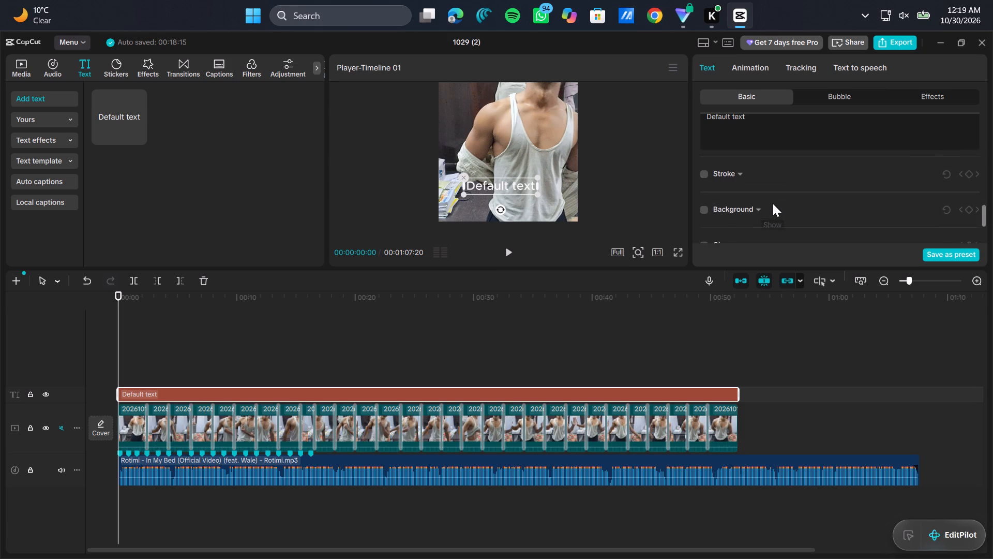
{"action": "scroll", "coordinate": [773, 203], "scroll_direction": "down", "scroll_amount": 1}
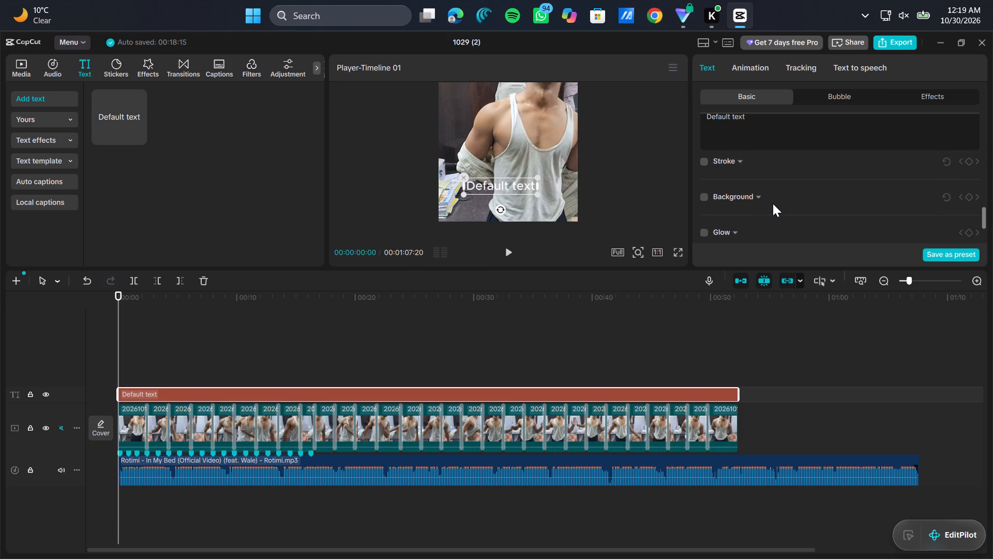
{"action": "scroll", "coordinate": [773, 203], "scroll_direction": "down", "scroll_amount": 1}
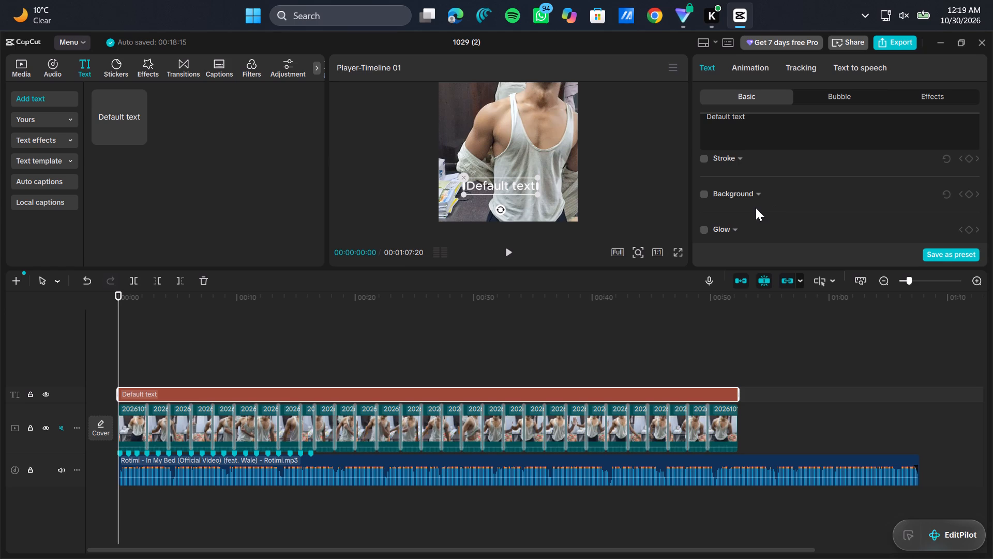
{"action": "scroll", "coordinate": [754, 209], "scroll_direction": "down", "scroll_amount": 1}
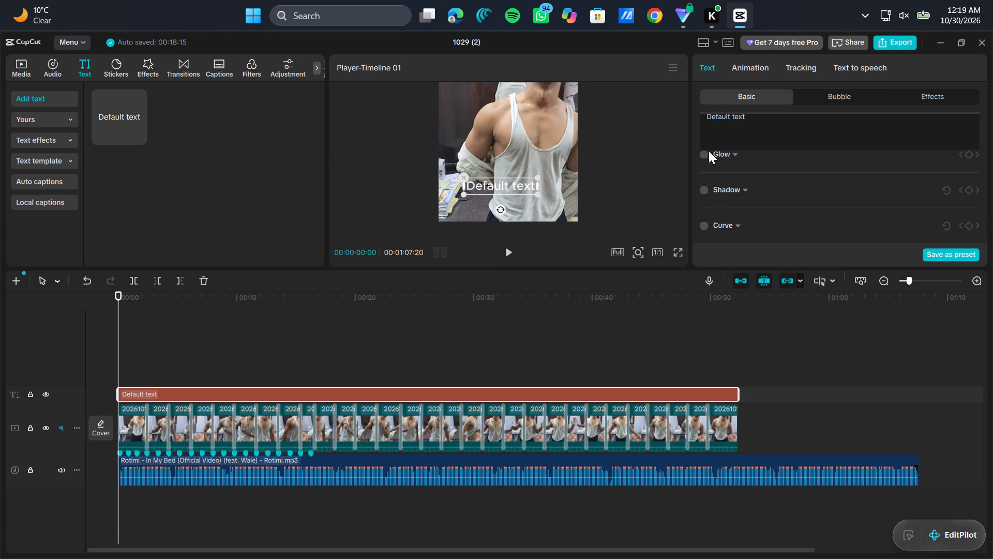
{"action": "left_click", "coordinate": [706, 152]}
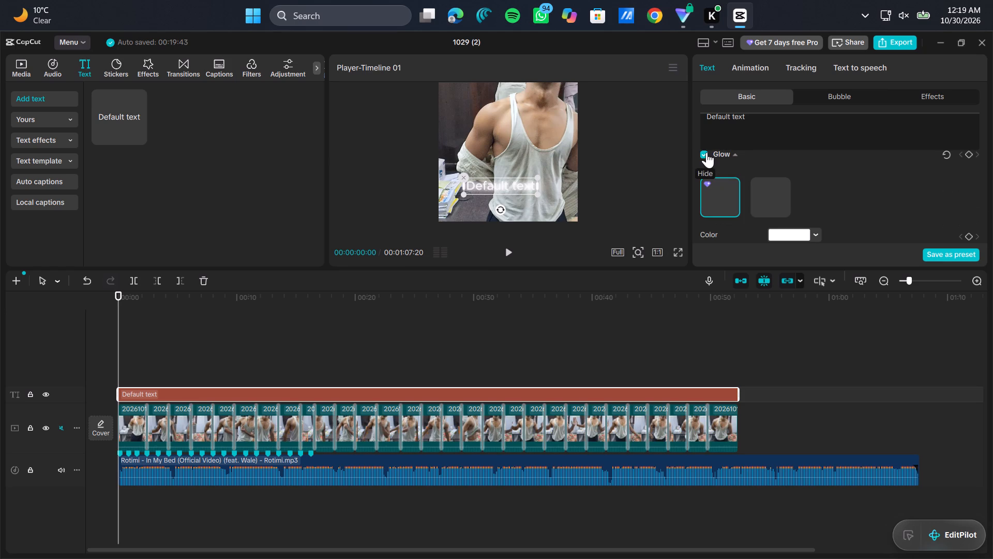
{"action": "left_click", "coordinate": [706, 152]}
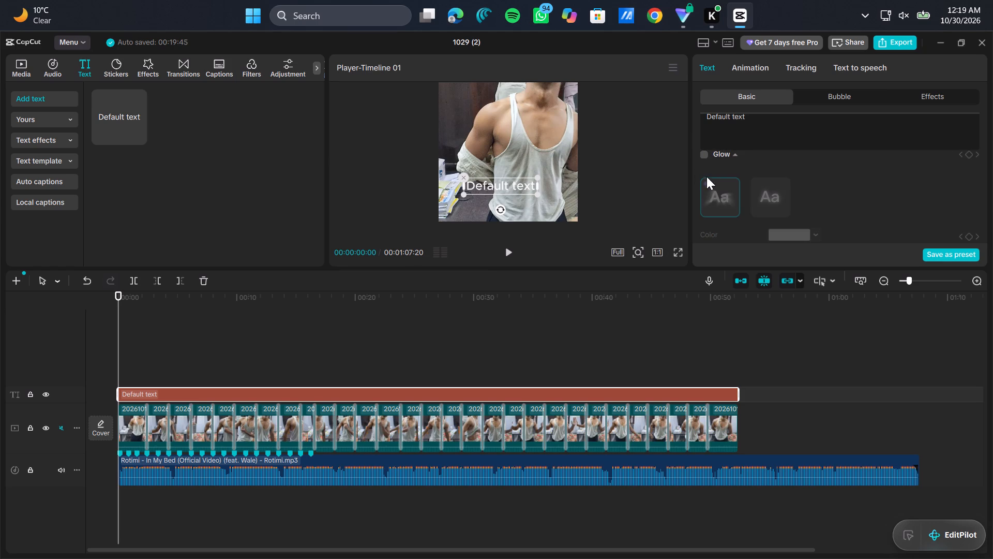
{"action": "left_click", "coordinate": [709, 155]}
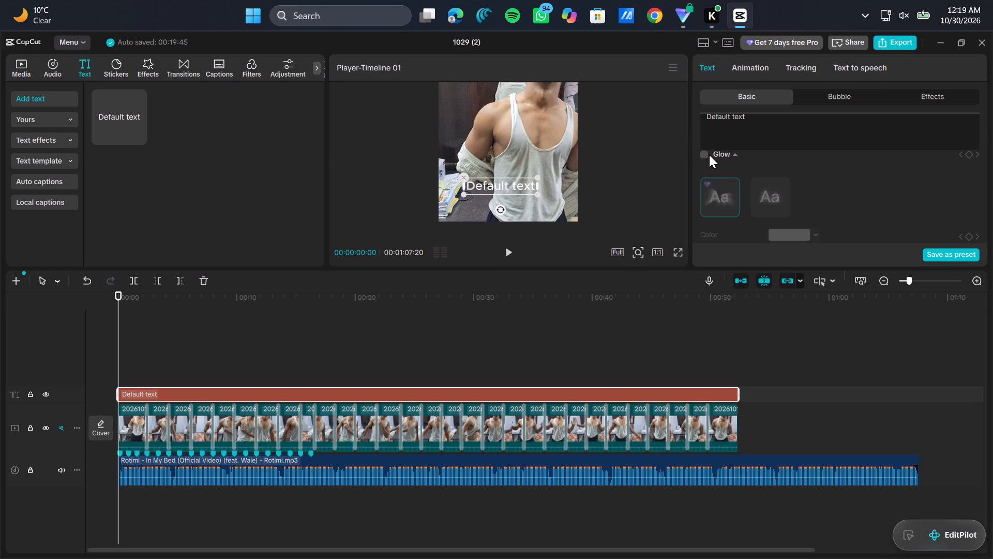
{"action": "left_click", "coordinate": [703, 154]}
Reduce the default text's glow to intensity 10 and range 11.
{"action": "scroll", "coordinate": [782, 203], "scroll_direction": "down", "scroll_amount": 1}
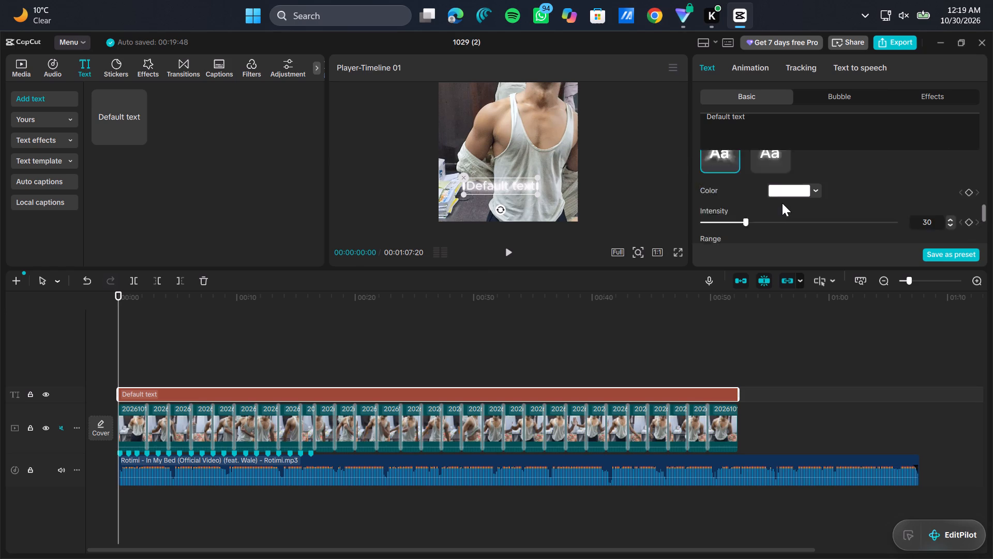
{"action": "scroll", "coordinate": [782, 203], "scroll_direction": "down", "scroll_amount": 1}
{"action": "left_click_drag", "start_coordinate": [783, 198], "coordinate": [839, 198]}
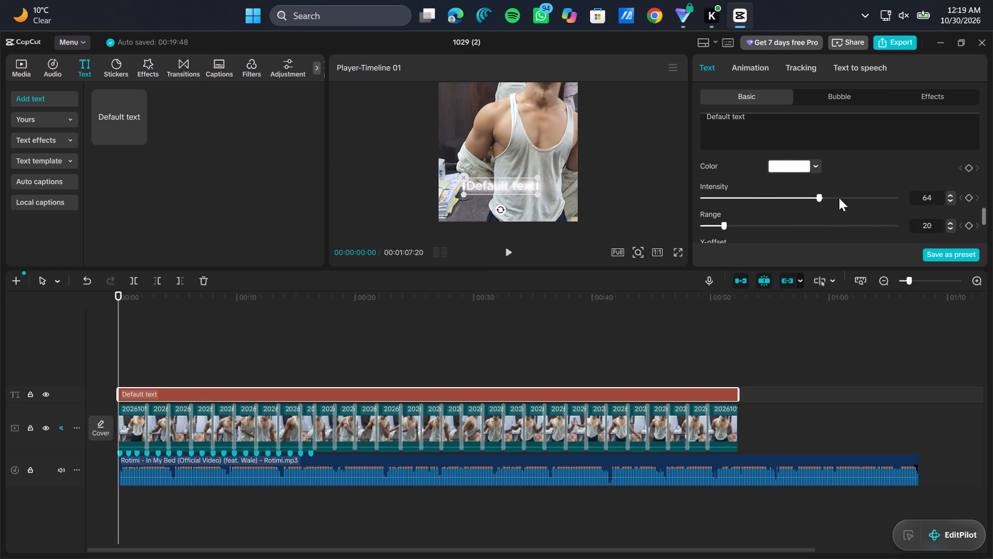
{"action": "left_click_drag", "start_coordinate": [839, 198], "coordinate": [694, 222]}
{"action": "left_click_drag", "start_coordinate": [725, 225], "coordinate": [698, 228]}
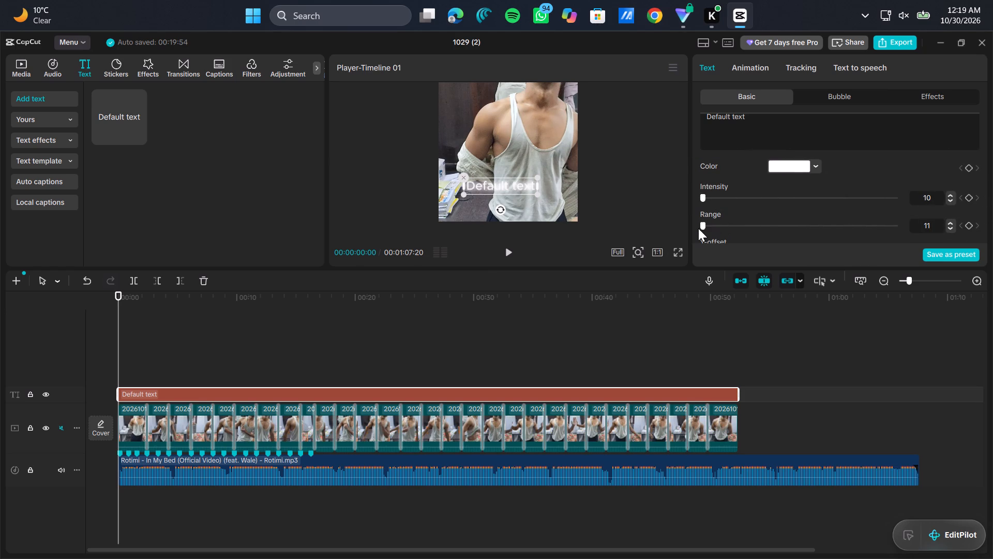
{"action": "left_click_drag", "start_coordinate": [698, 228], "coordinate": [683, 251]}
{"action": "left_click_drag", "start_coordinate": [683, 251], "coordinate": [705, 245]}
Set the glow's Y-offset to -45° and its X-offset to about -43°.
{"action": "scroll", "coordinate": [736, 196], "scroll_direction": "down", "scroll_amount": 1}
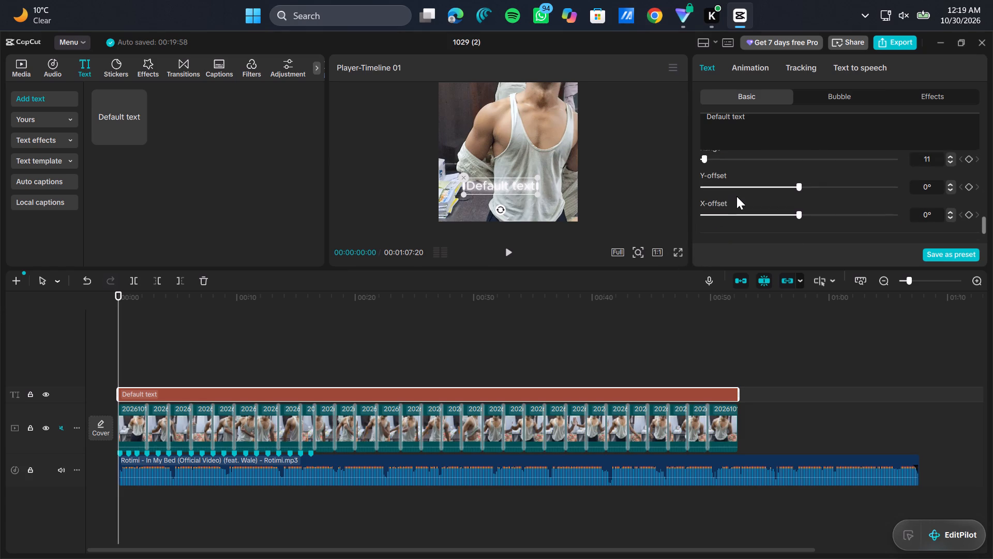
{"action": "scroll", "coordinate": [736, 196], "scroll_direction": "down", "scroll_amount": 1}
{"action": "left_click_drag", "start_coordinate": [733, 187], "coordinate": [819, 177]}
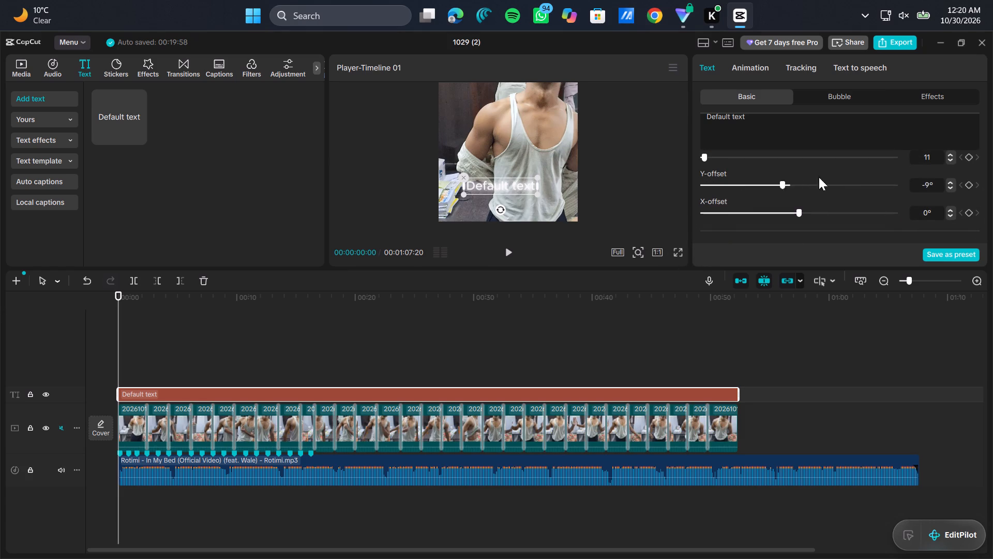
{"action": "left_click_drag", "start_coordinate": [819, 177], "coordinate": [721, 225]}
{"action": "left_click_drag", "start_coordinate": [721, 225], "coordinate": [715, 202]}
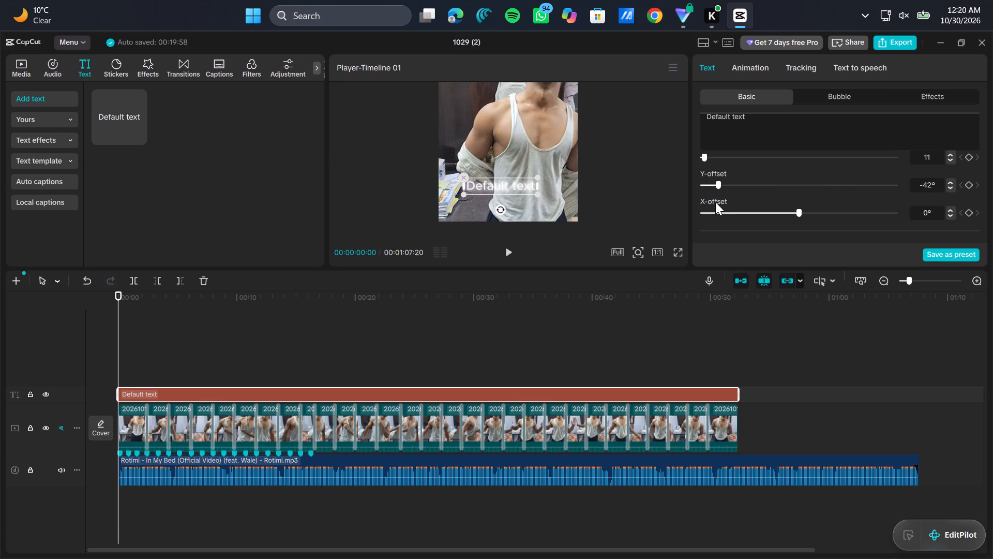
{"action": "left_click_drag", "start_coordinate": [715, 202], "coordinate": [713, 201]}
{"action": "left_click_drag", "start_coordinate": [725, 210], "coordinate": [880, 192]}
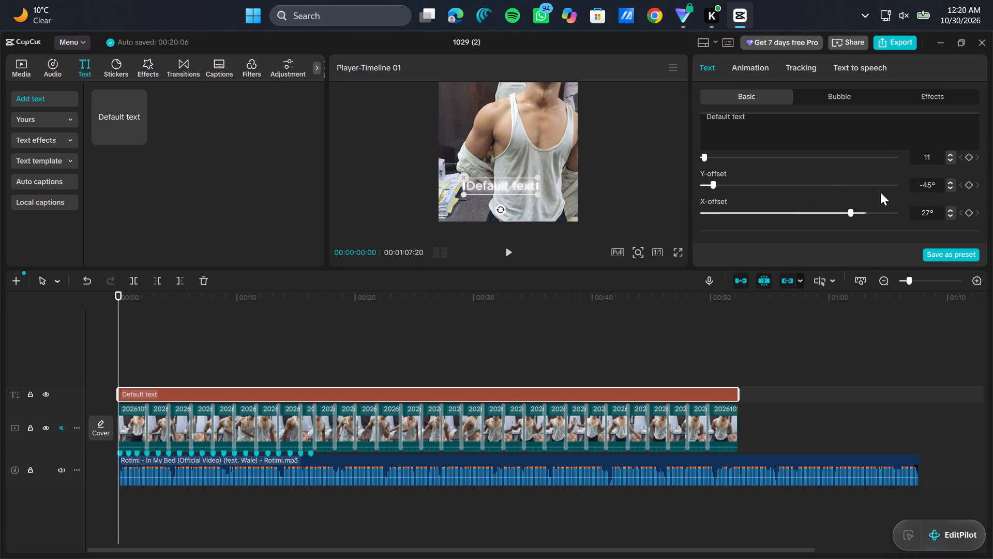
{"action": "left_click_drag", "start_coordinate": [880, 192], "coordinate": [840, 233]}
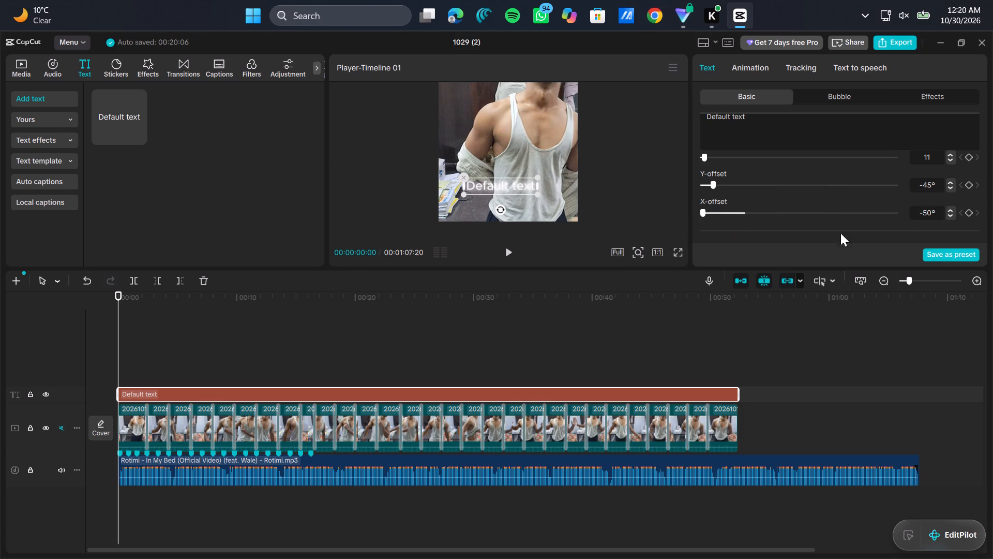
{"action": "left_click_drag", "start_coordinate": [840, 233], "coordinate": [712, 231]}
{"action": "left_click_drag", "start_coordinate": [712, 231], "coordinate": [710, 231]}
Change the default text's glow color to dark yellow, hex 957800.
{"action": "scroll", "coordinate": [748, 198], "scroll_direction": "up", "scroll_amount": 1}
{"action": "scroll", "coordinate": [748, 198], "scroll_direction": "down", "scroll_amount": 1}
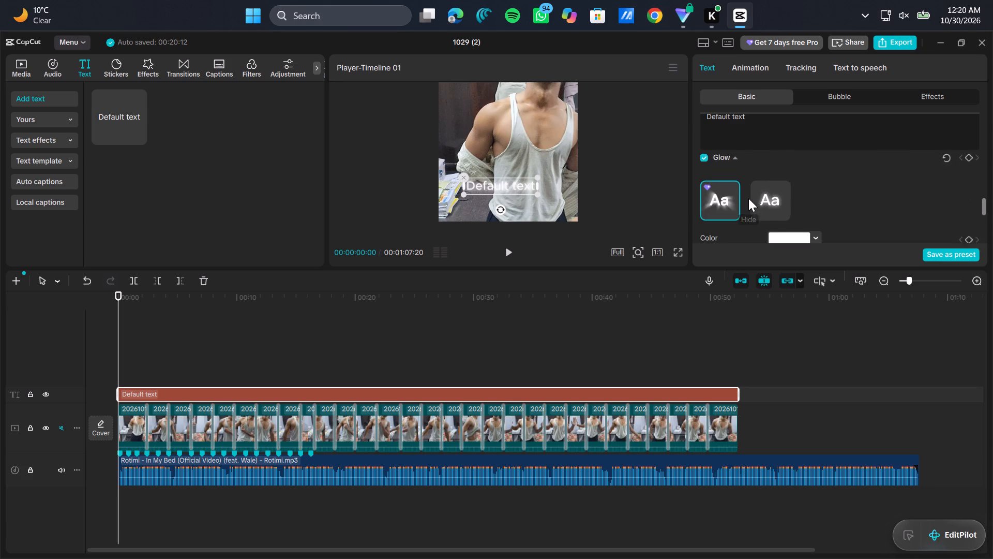
{"action": "scroll", "coordinate": [748, 198], "scroll_direction": "down", "scroll_amount": 1}
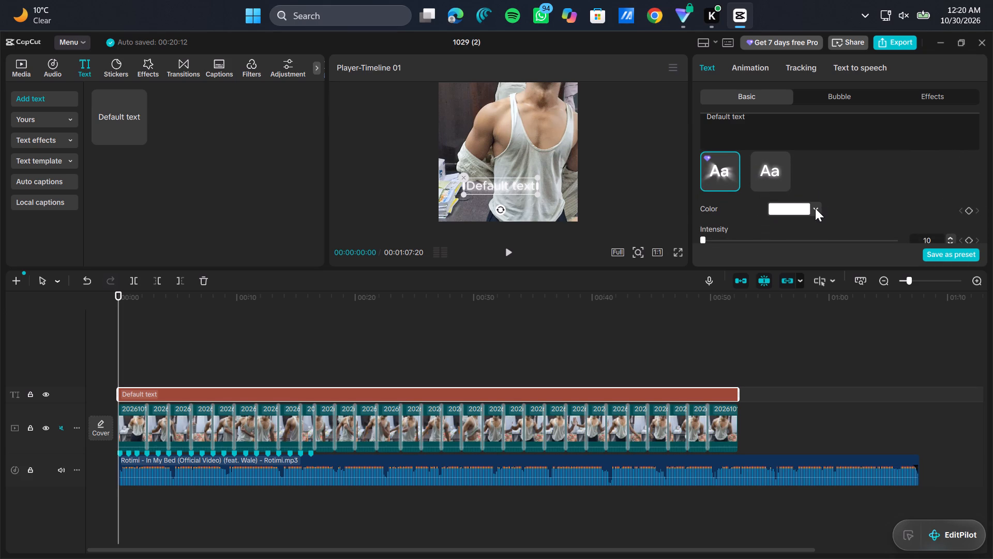
{"action": "left_click", "coordinate": [815, 208]}
{"action": "left_click", "coordinate": [826, 256]}
{"action": "left_click_drag", "start_coordinate": [826, 256], "coordinate": [919, 202]}
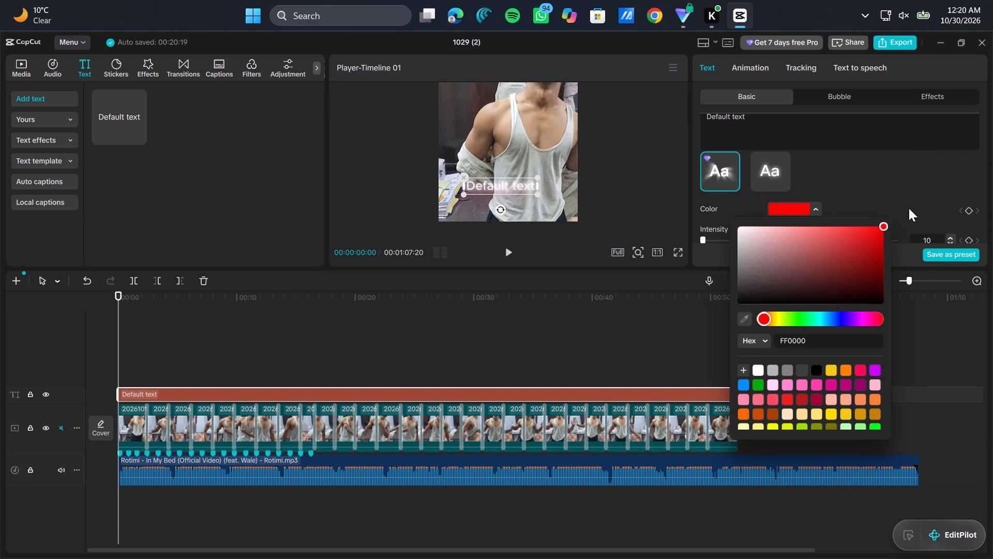
{"action": "left_click", "coordinate": [877, 256]}
{"action": "left_click", "coordinate": [844, 318]}
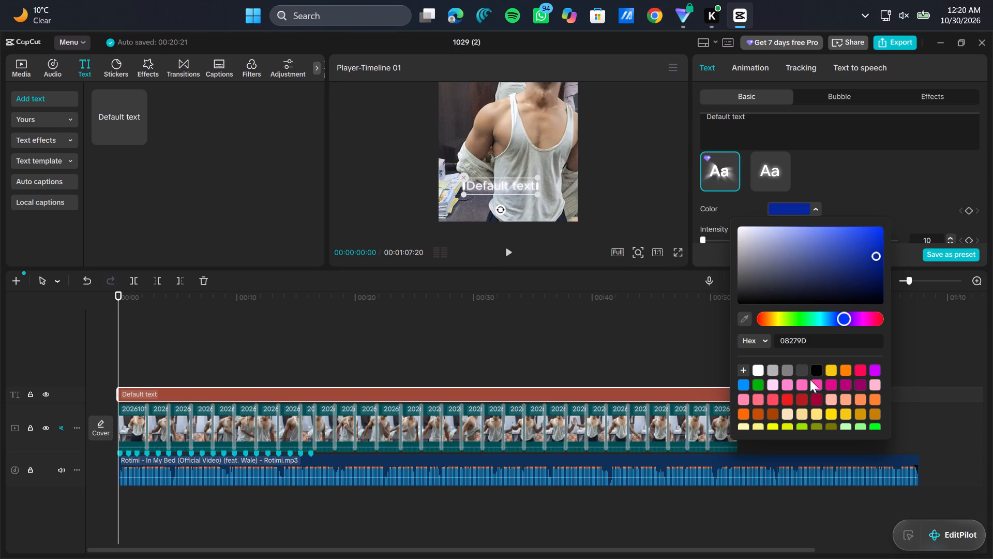
{"action": "left_click", "coordinate": [830, 367]}
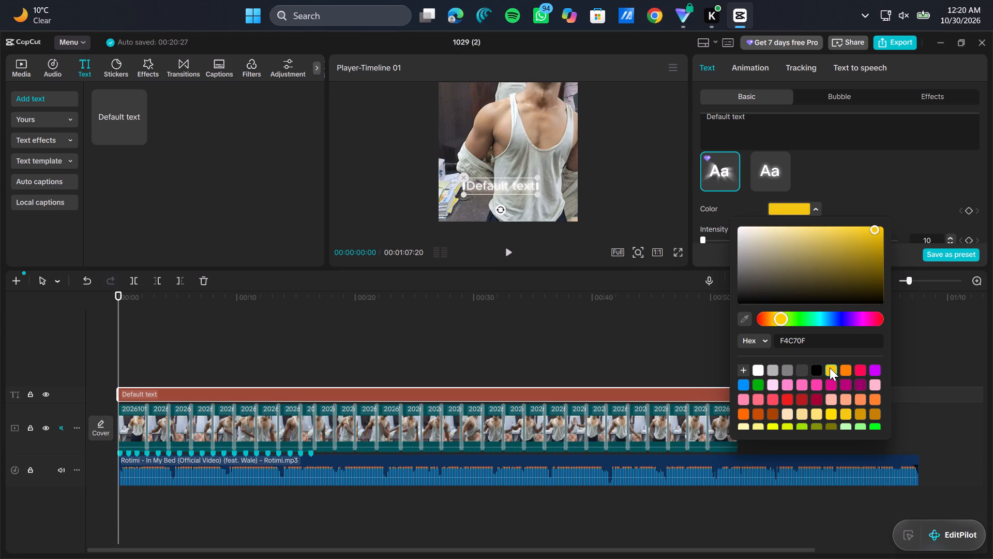
{"action": "left_click_drag", "start_coordinate": [864, 251], "coordinate": [908, 259]}
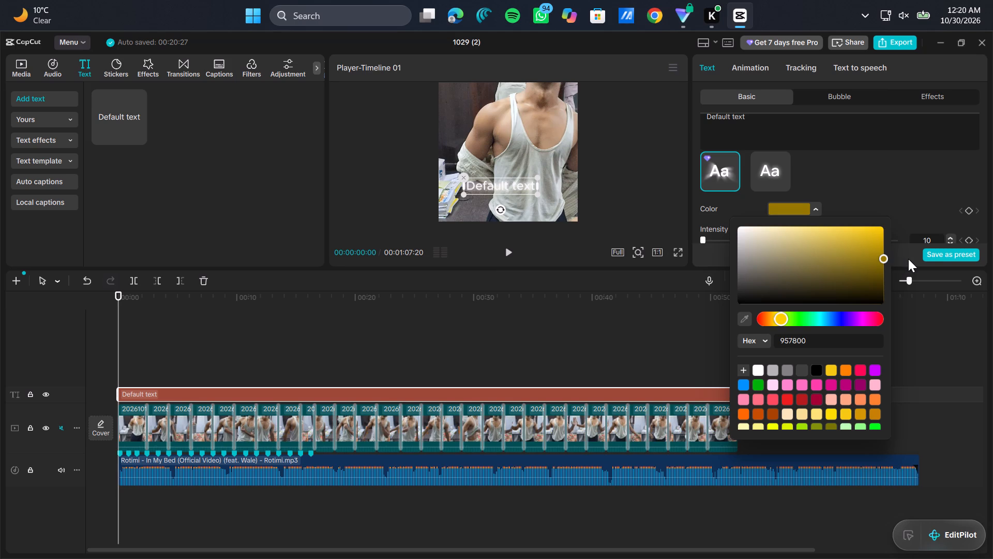
{"action": "left_click", "coordinate": [892, 163]}
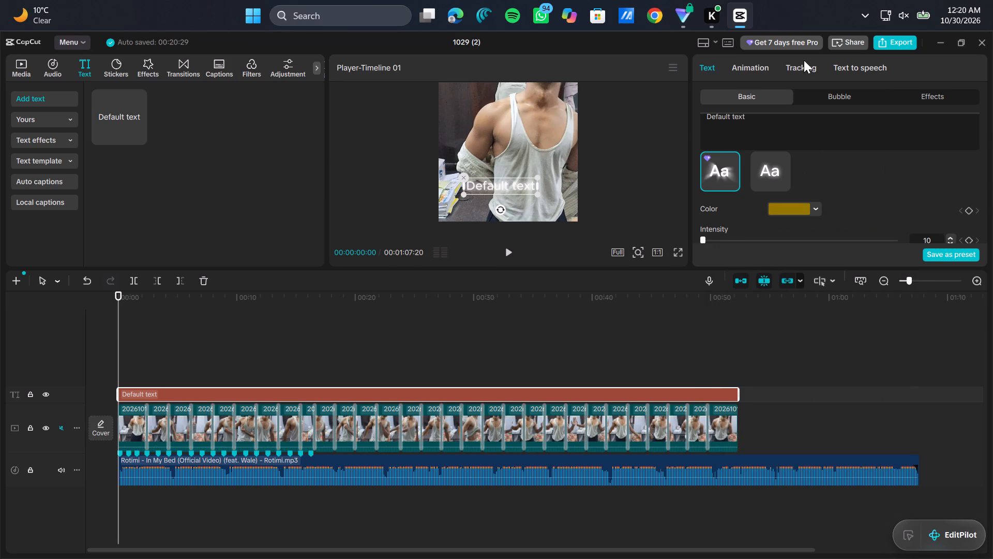
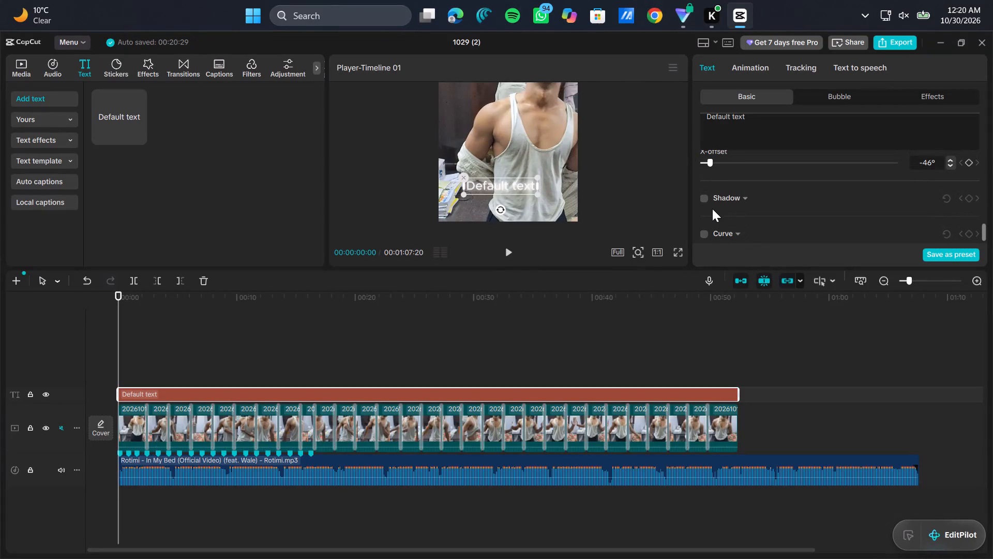
Enable the shadow on the default text and set the shadow distance to 24.
{"action": "left_click", "coordinate": [704, 195]}
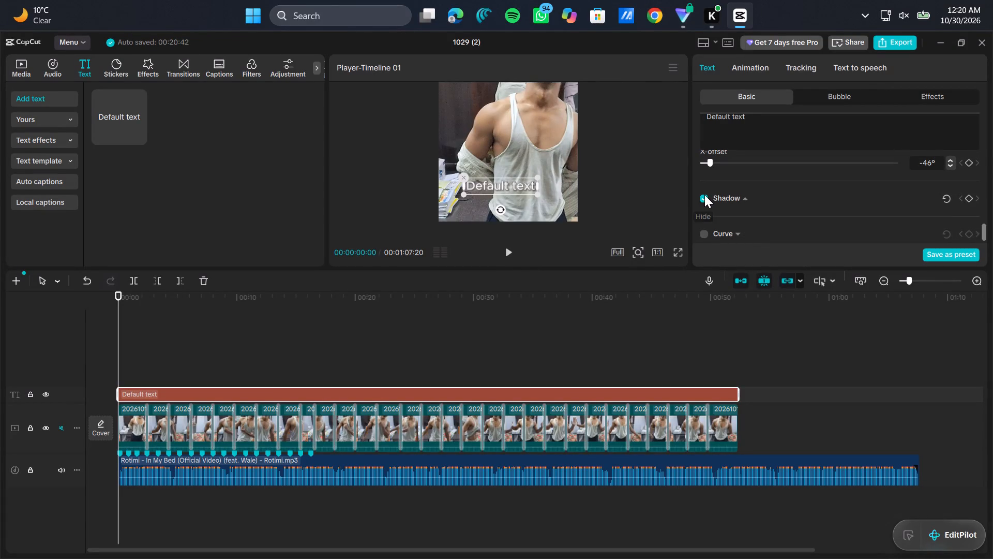
{"action": "scroll", "coordinate": [795, 222], "scroll_direction": "down", "scroll_amount": 1}
{"action": "scroll", "coordinate": [795, 222], "scroll_direction": "up", "scroll_amount": 1}
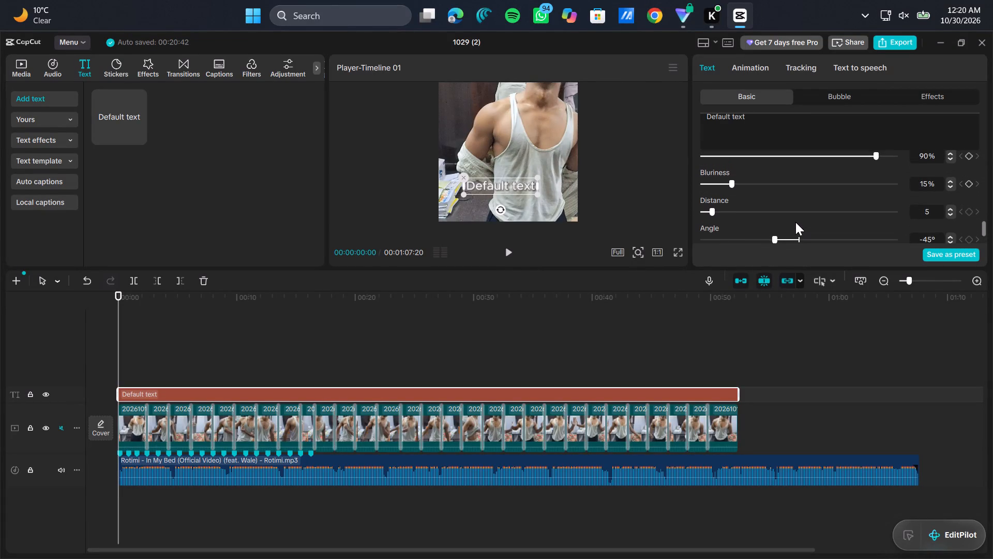
{"action": "left_click_drag", "start_coordinate": [723, 209], "coordinate": [868, 210]}
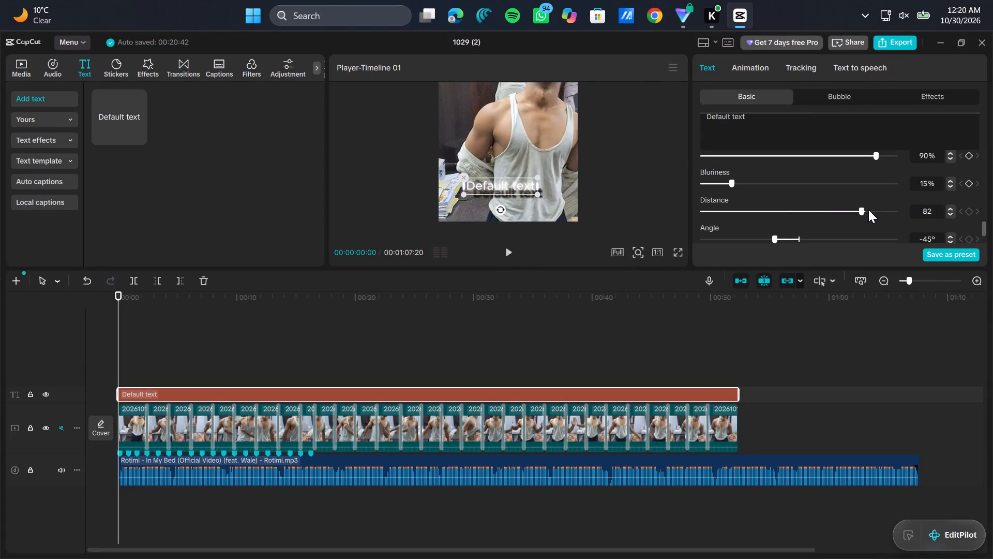
{"action": "left_click_drag", "start_coordinate": [868, 210], "coordinate": [847, 209]}
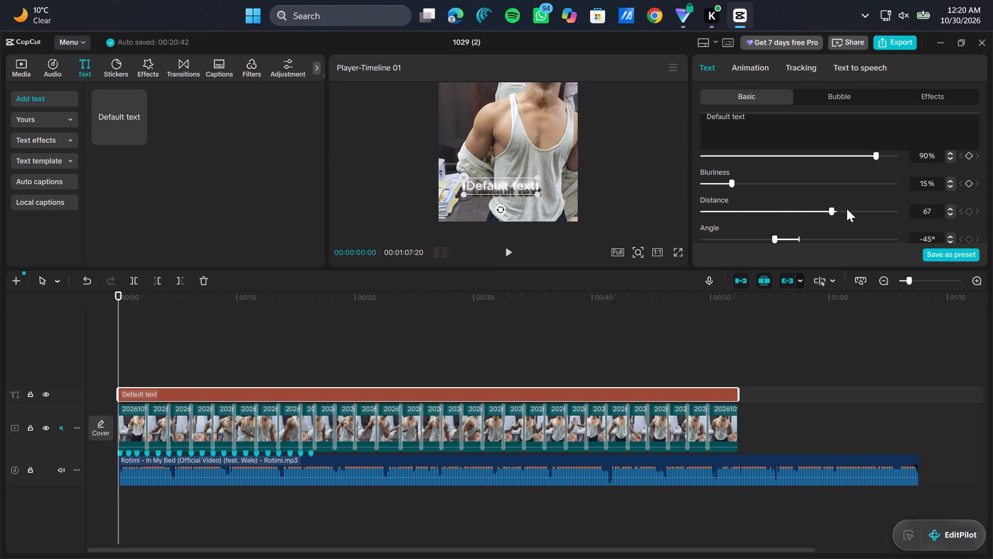
{"action": "left_click_drag", "start_coordinate": [847, 209], "coordinate": [946, 219]}
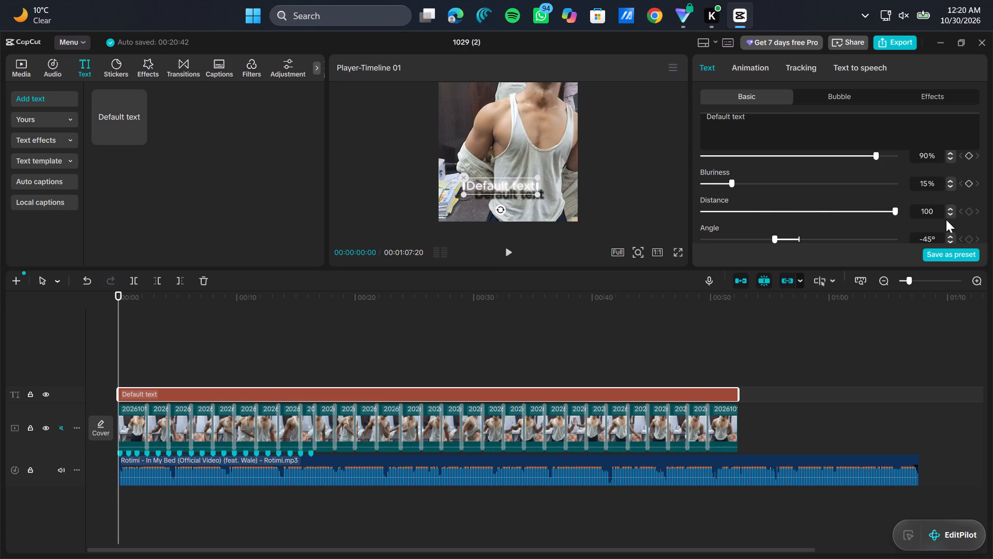
{"action": "left_click_drag", "start_coordinate": [946, 219], "coordinate": [753, 240]}
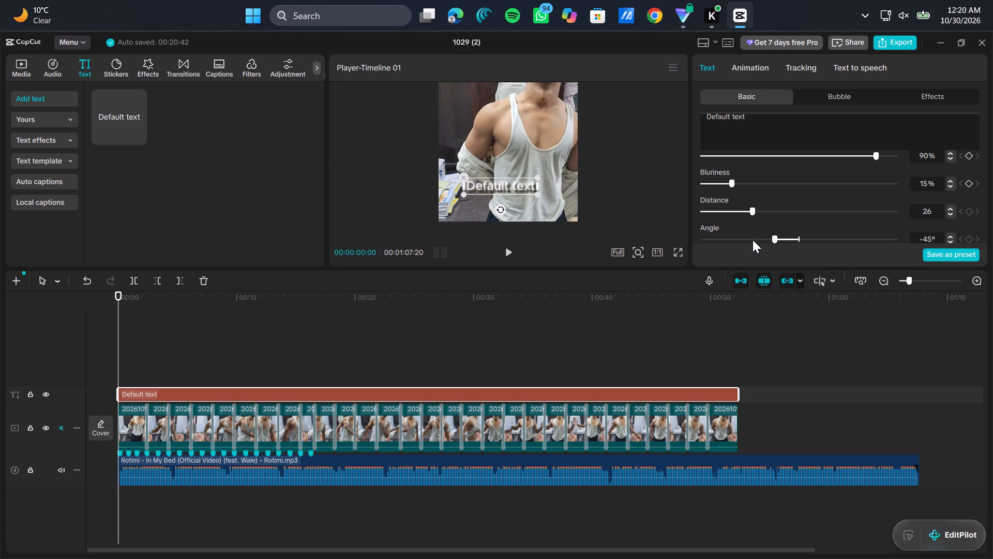
{"action": "left_click_drag", "start_coordinate": [753, 240], "coordinate": [744, 246]}
{"action": "left_click", "coordinate": [734, 211]}
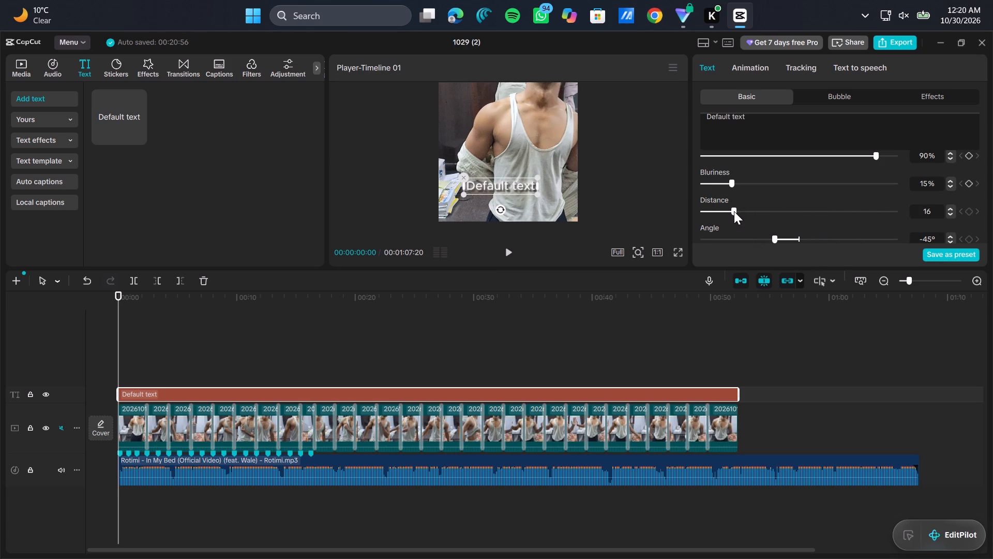
{"action": "left_click", "coordinate": [717, 211]}
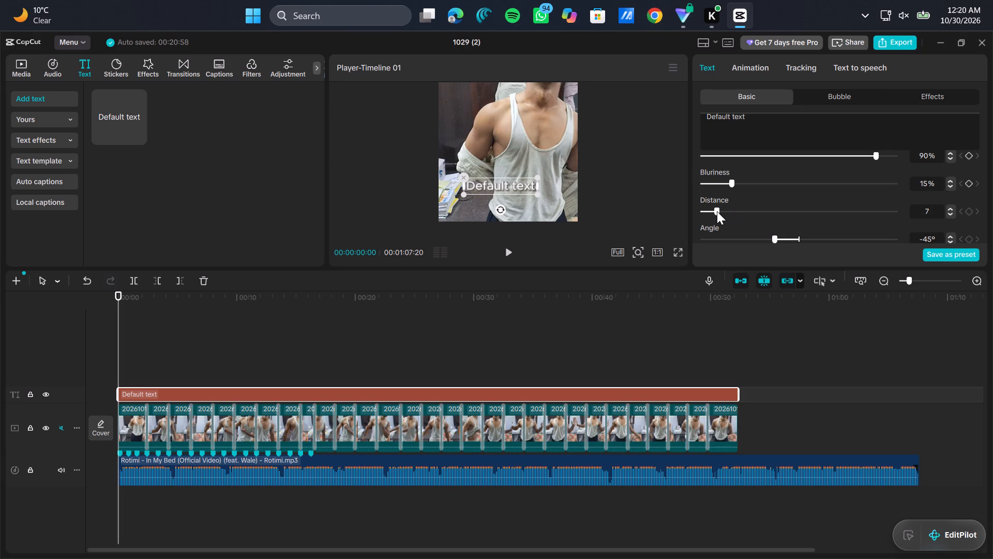
{"action": "left_click", "coordinate": [725, 210]}
{"action": "left_click", "coordinate": [749, 209]}
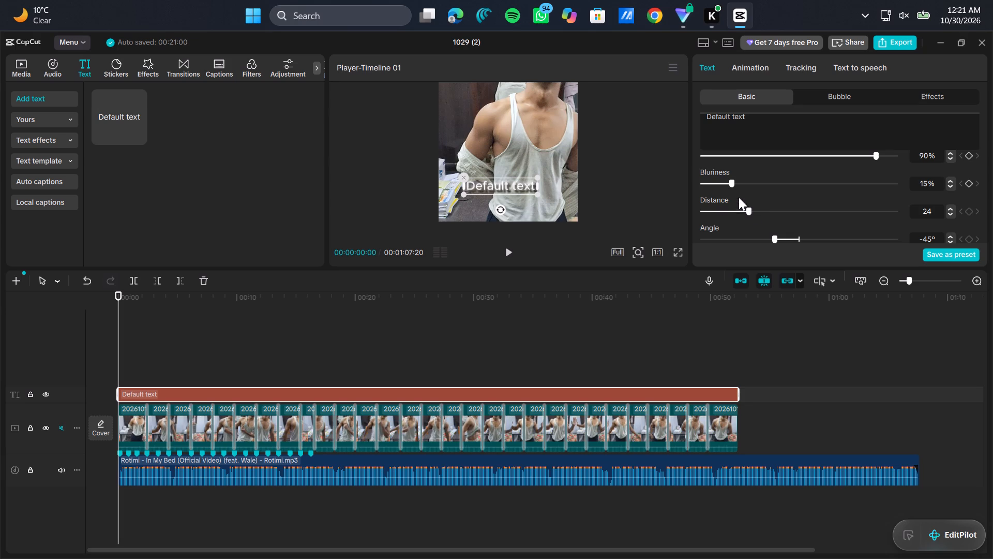
Reduce the default text's shadow bluriness to 11%.
{"action": "left_click_drag", "start_coordinate": [721, 178], "coordinate": [697, 185]}
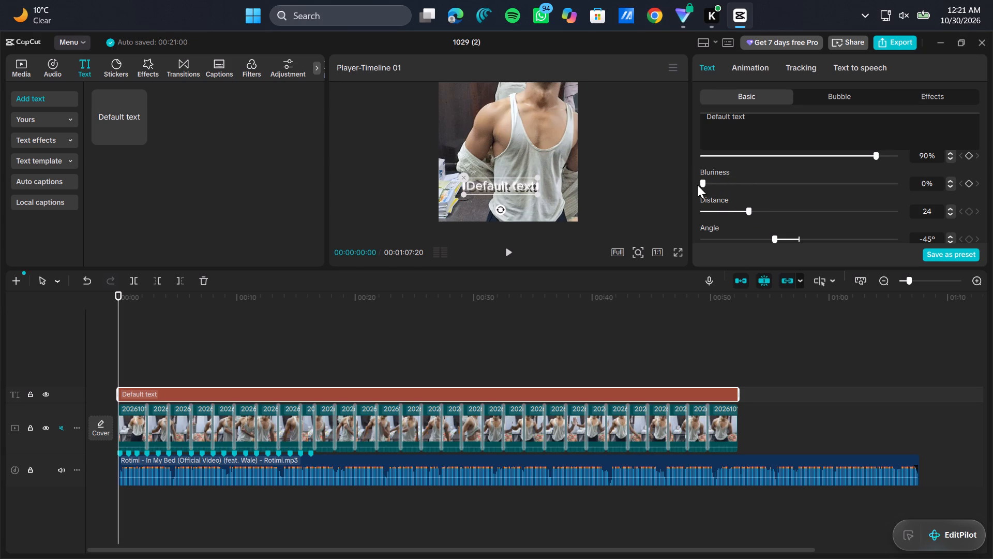
{"action": "left_click_drag", "start_coordinate": [697, 185], "coordinate": [737, 195]}
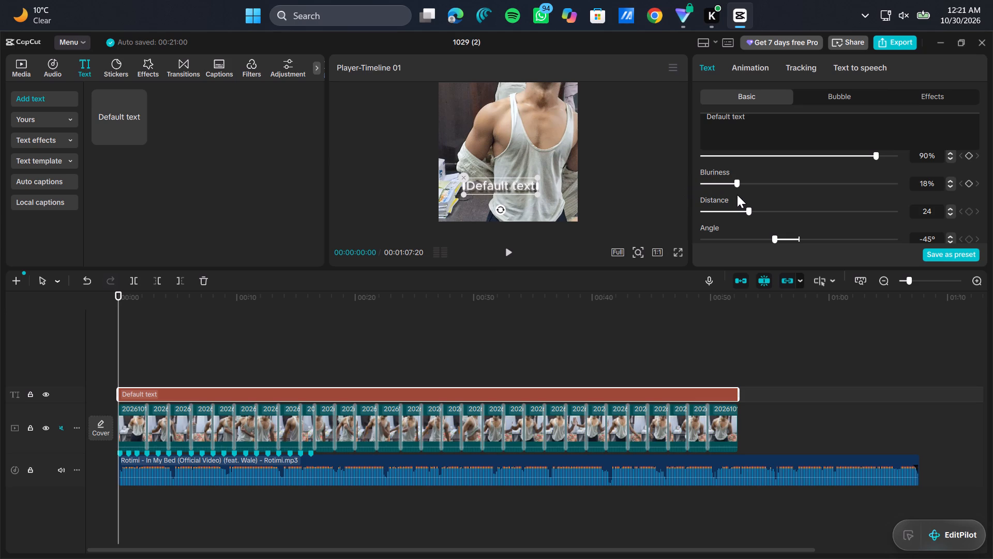
{"action": "left_click_drag", "start_coordinate": [737, 195], "coordinate": [716, 195]}
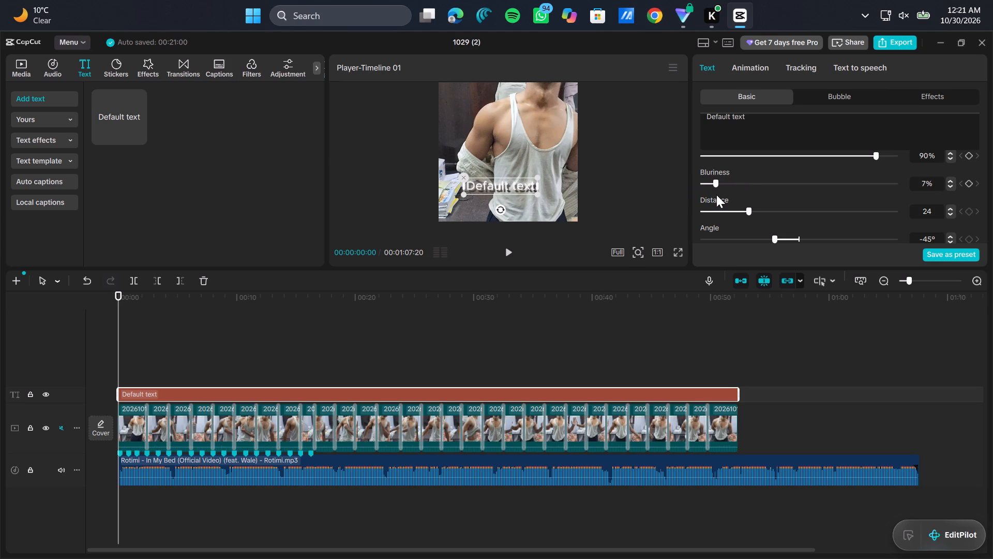
{"action": "left_click_drag", "start_coordinate": [716, 195], "coordinate": [727, 198]}
{"action": "left_click_drag", "start_coordinate": [727, 198], "coordinate": [724, 200]}
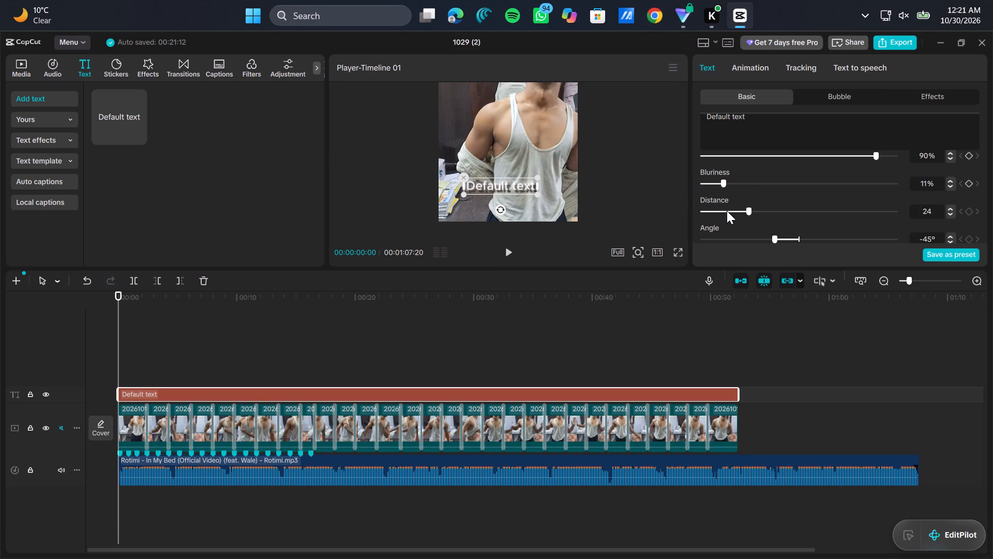
Set the angle of the default text's shadow to -57°.
{"action": "scroll", "coordinate": [727, 211], "scroll_direction": "down", "scroll_amount": 1}
{"action": "left_click_drag", "start_coordinate": [775, 189], "coordinate": [776, 189]}
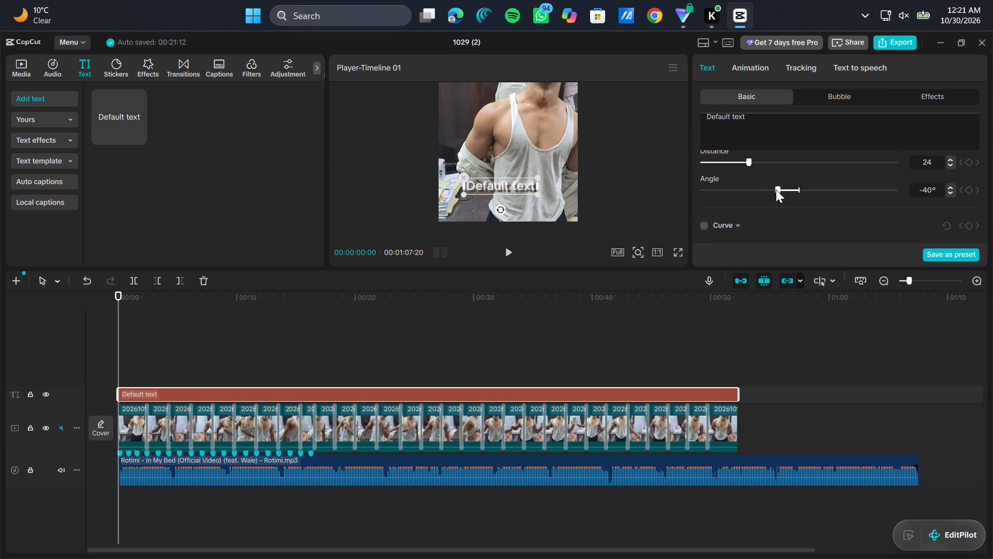
{"action": "left_click_drag", "start_coordinate": [776, 189], "coordinate": [772, 188]}
{"action": "left_click_drag", "start_coordinate": [772, 188], "coordinate": [748, 198]}
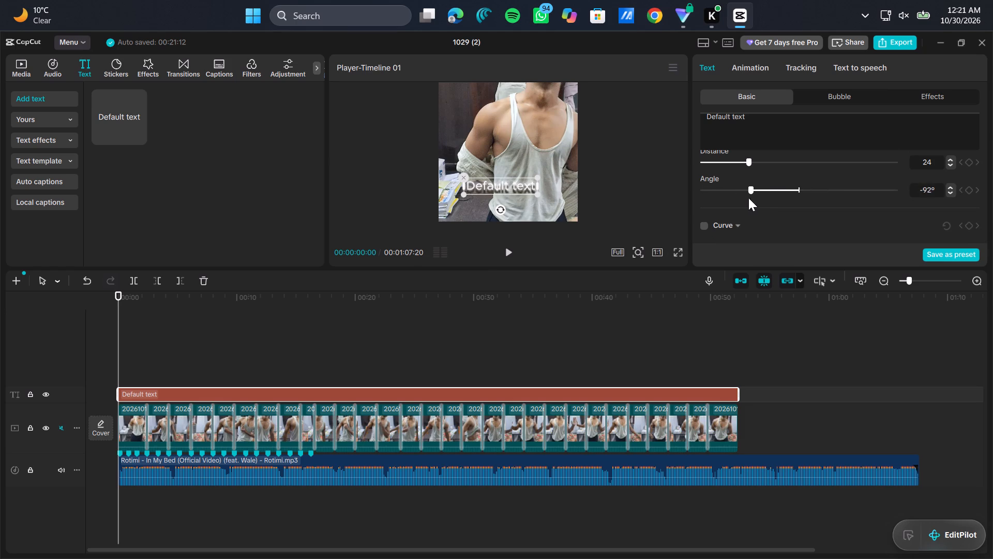
{"action": "left_click_drag", "start_coordinate": [748, 198], "coordinate": [799, 192]}
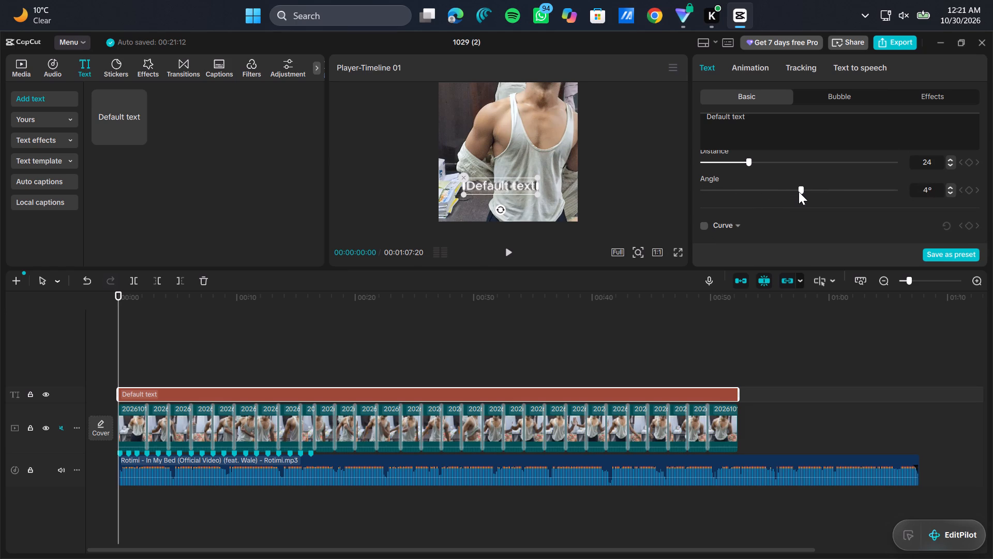
{"action": "left_click_drag", "start_coordinate": [799, 192], "coordinate": [763, 201]}
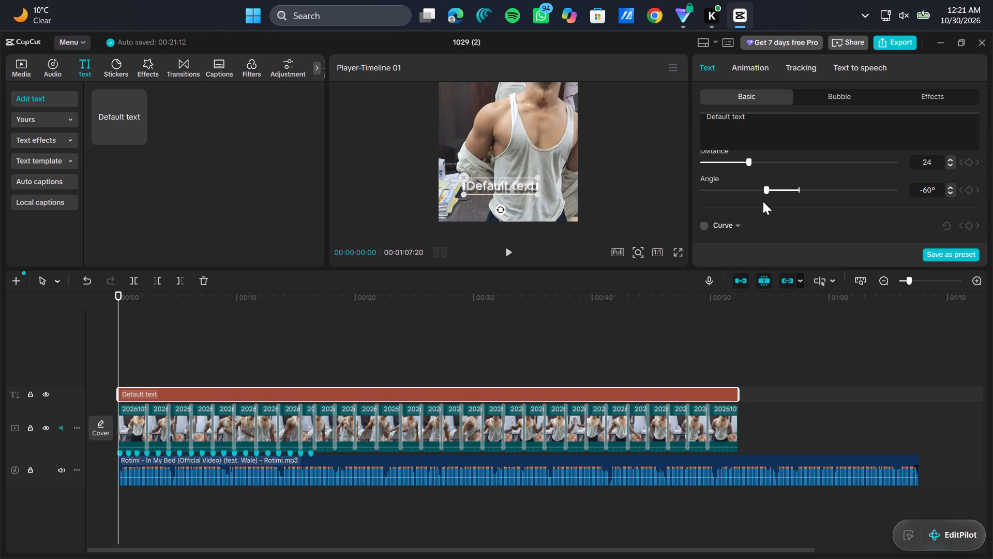
{"action": "left_click_drag", "start_coordinate": [763, 201], "coordinate": [766, 201]}
Enable the curve on the default text and reverse its bend with a strength of about -97°.
{"action": "scroll", "coordinate": [759, 216], "scroll_direction": "down", "scroll_amount": 1}
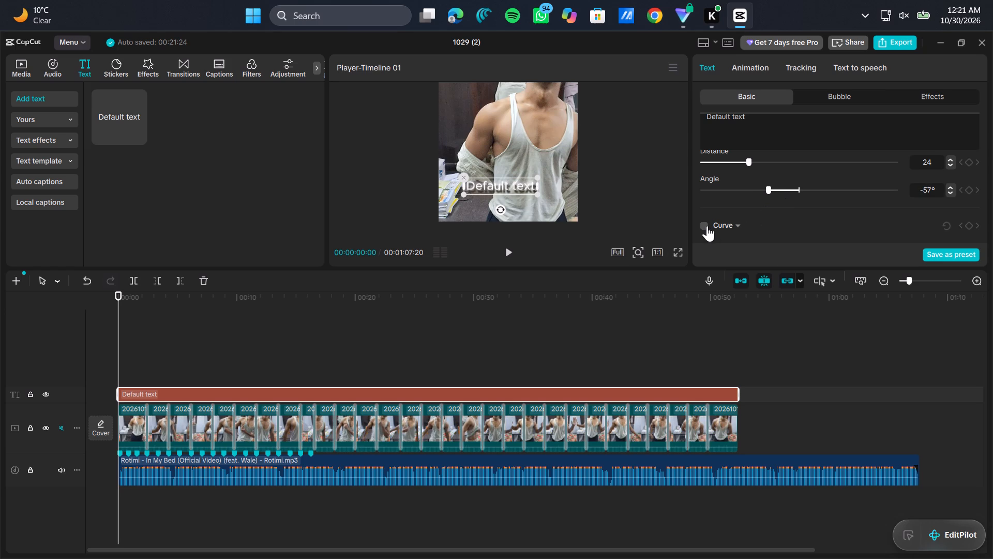
{"action": "left_click", "coordinate": [707, 226]}
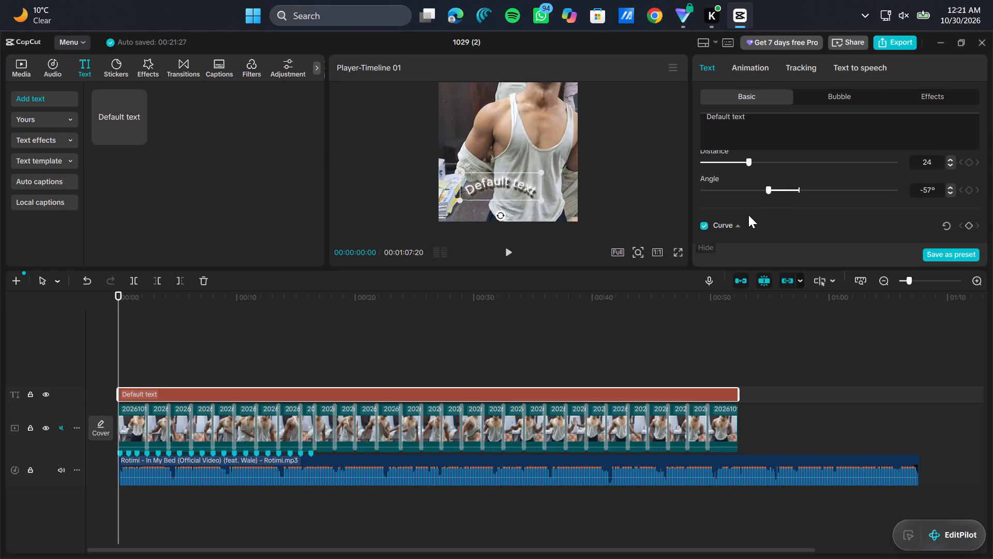
{"action": "scroll", "coordinate": [748, 215], "scroll_direction": "down", "scroll_amount": 1}
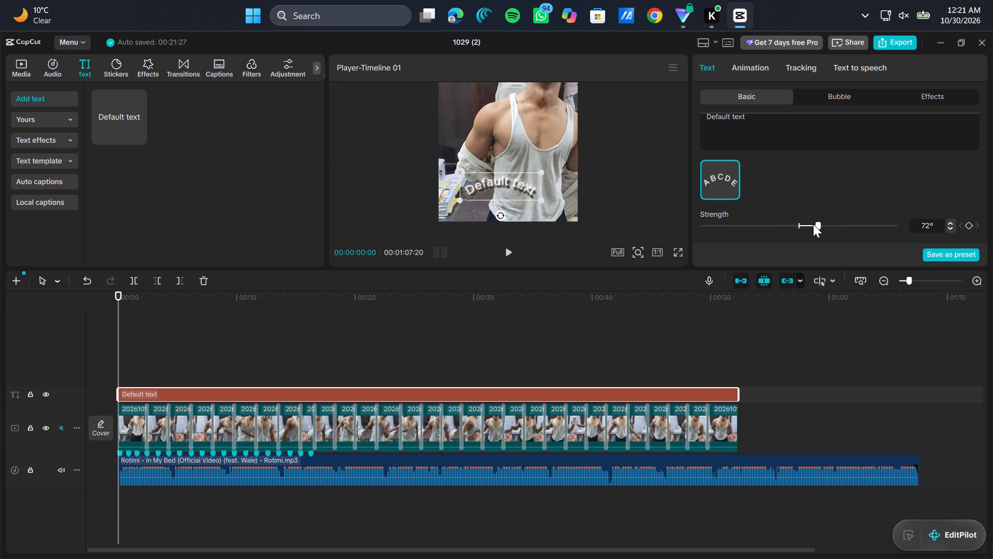
{"action": "left_click", "coordinate": [813, 224]}
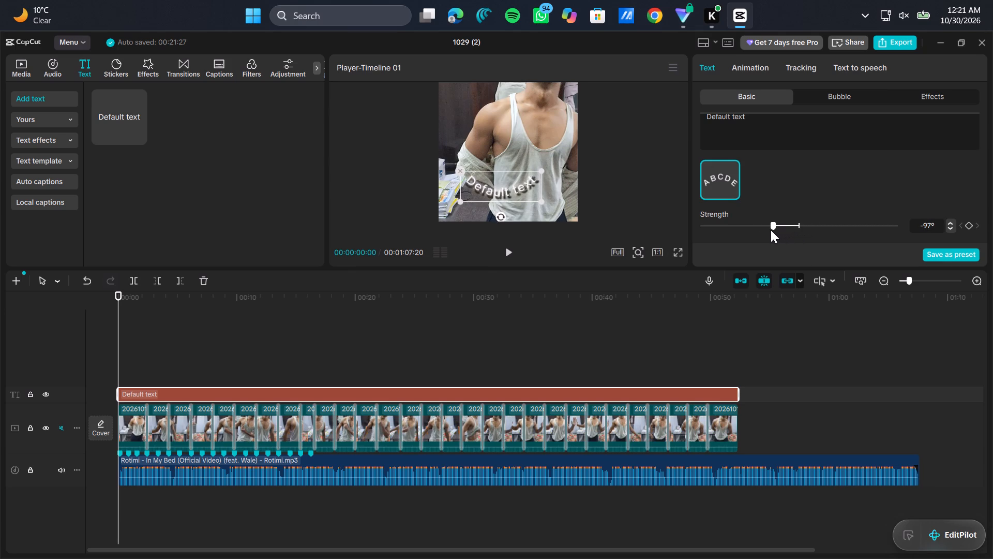